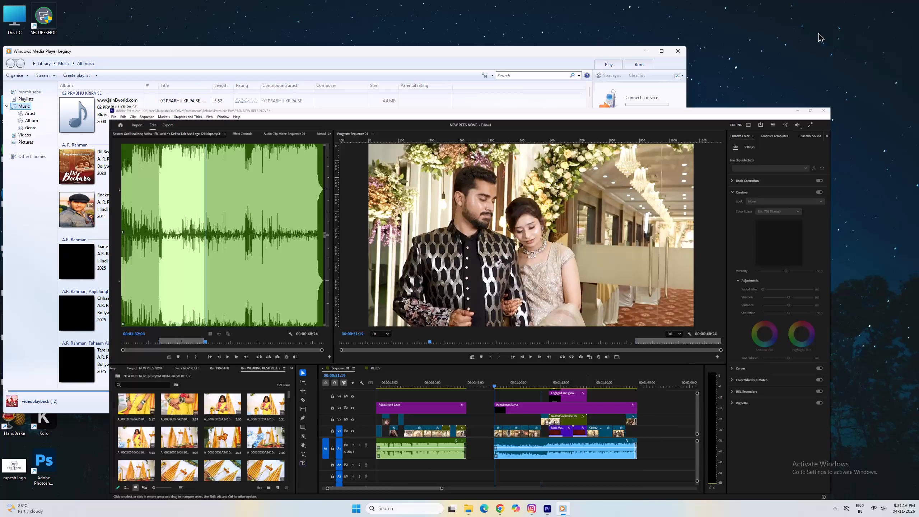
Minimize the Windows Media Player Legacy window and launch Kuro from the desktop.
{"action": "left_click", "coordinate": [643, 48]}
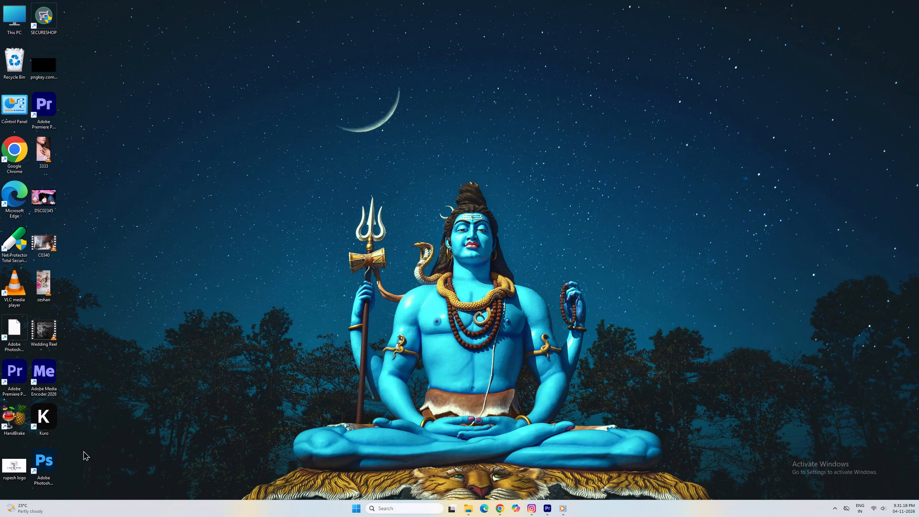
{"action": "double_click", "coordinate": [53, 415]}
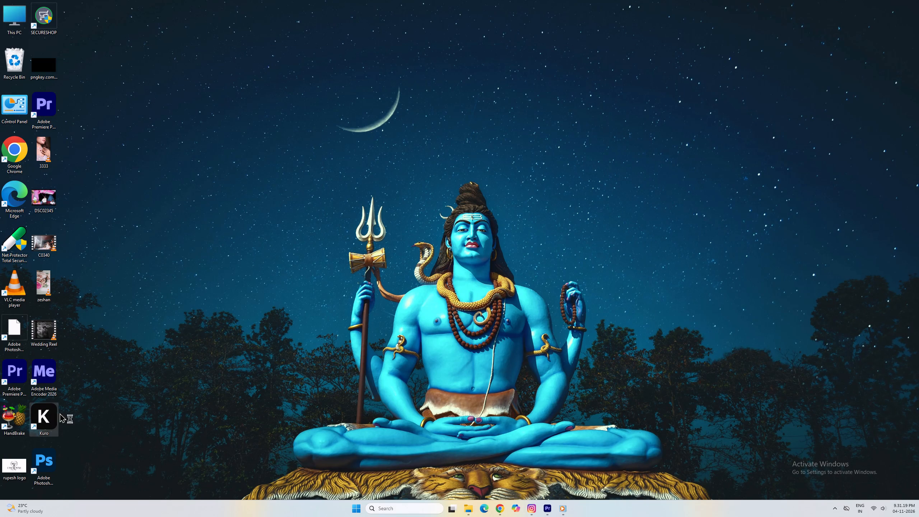
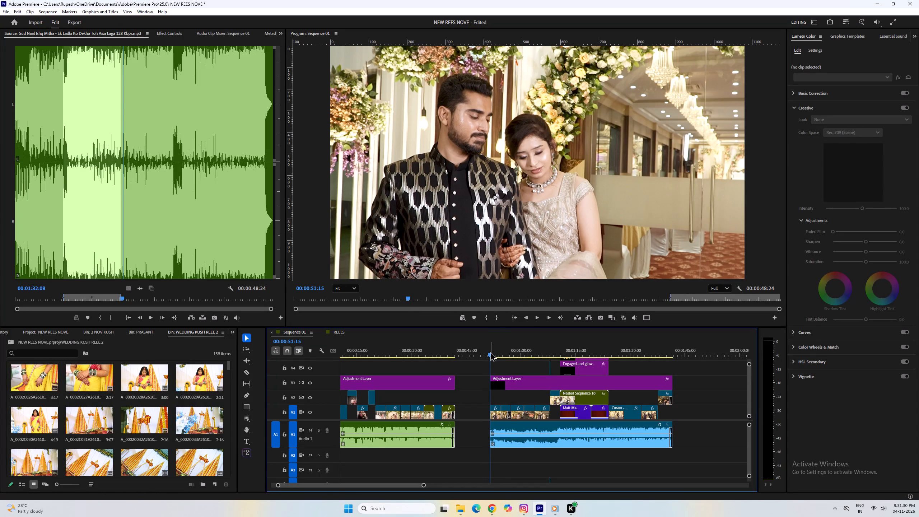
Mark an In point in Sequence 01 just before the first clip of the second reel section, near 00:00:51:15.
{"action": "left_click", "coordinate": [483, 313]}
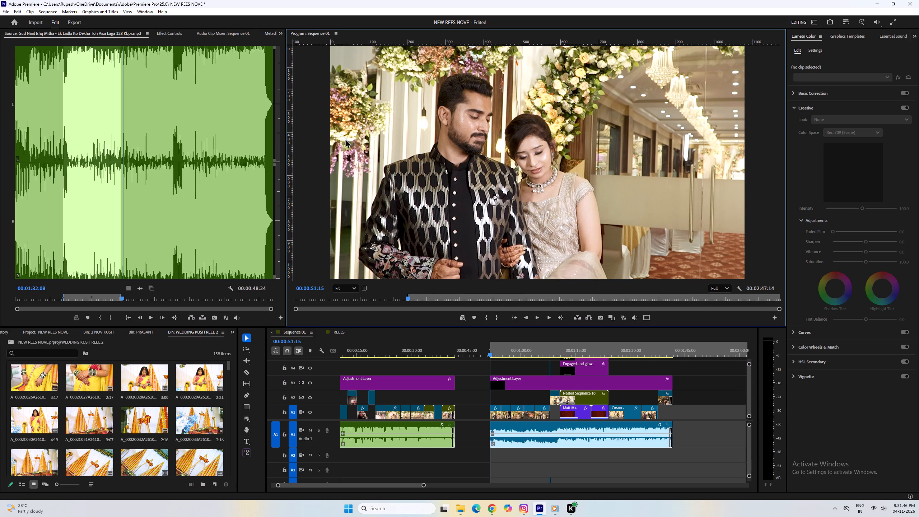
{"action": "key", "text": "equal"}
{"action": "key", "text": "equal"}
{"action": "left_click", "coordinate": [493, 348]}
{"action": "type", "text": "=="}
{"action": "key", "text": "equal"}
{"action": "key", "text": "equal"}
{"action": "left_click_drag", "start_coordinate": [542, 348], "coordinate": [502, 347]}
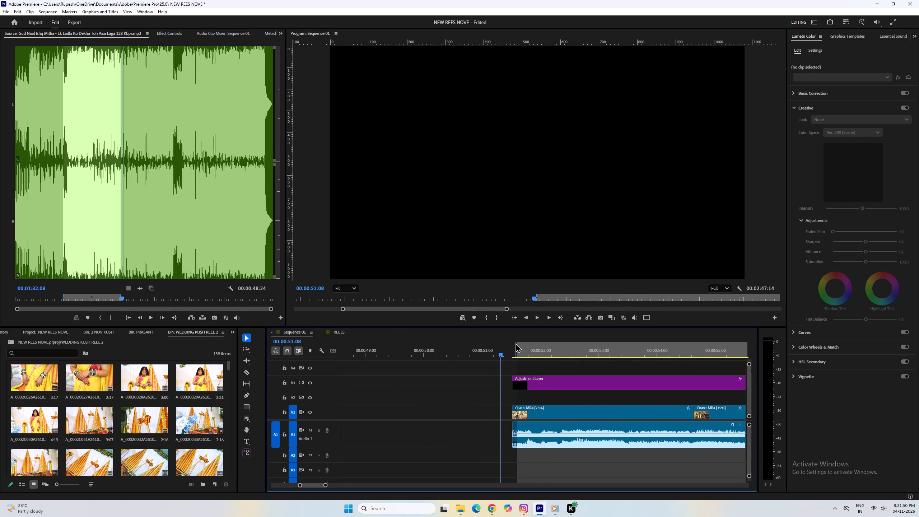
{"action": "left_click_drag", "start_coordinate": [517, 343], "coordinate": [509, 341]}
Apply the default transition to the start of the second section's first V1 clip and play it back.
{"action": "right_click", "coordinate": [513, 413]}
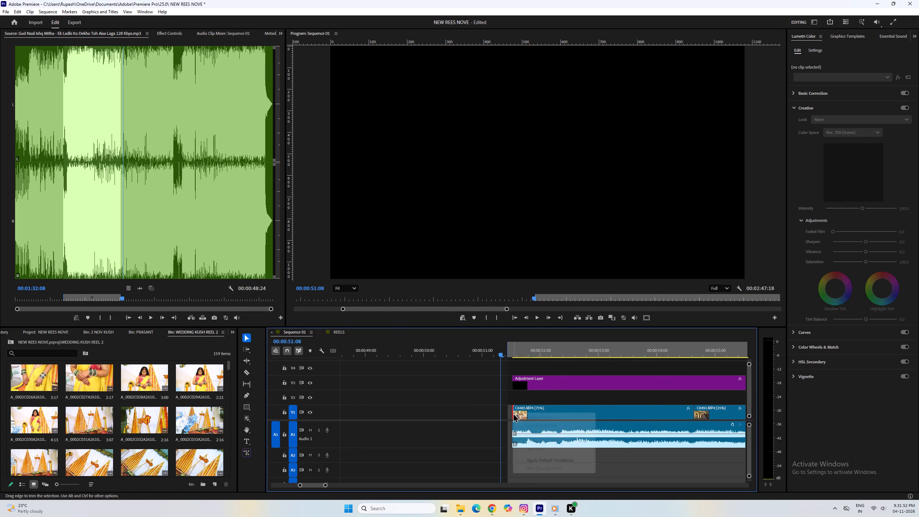
{"action": "left_click", "coordinate": [532, 459]}
{"action": "key", "text": "space"}
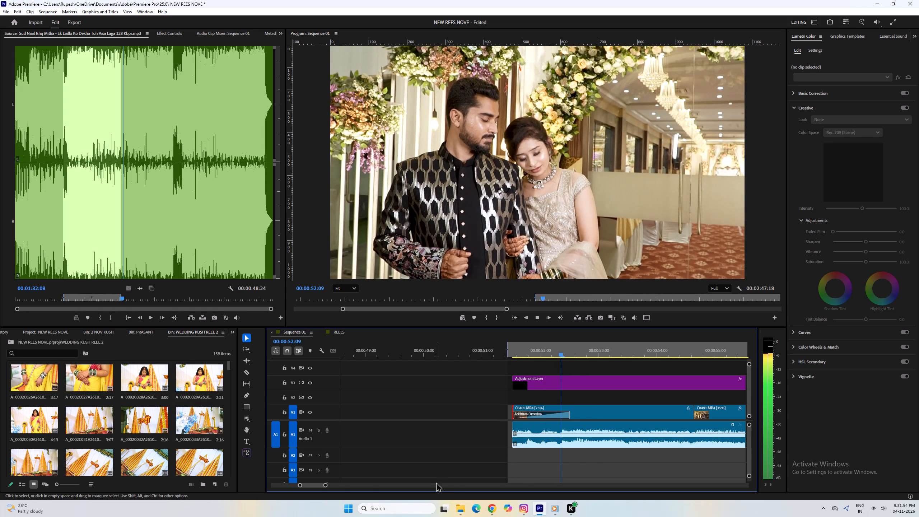
Mark the sequence's Out point at 00:01:41:18, at the end of the second reel section.
{"action": "left_click_drag", "start_coordinate": [326, 485], "coordinate": [487, 481]}
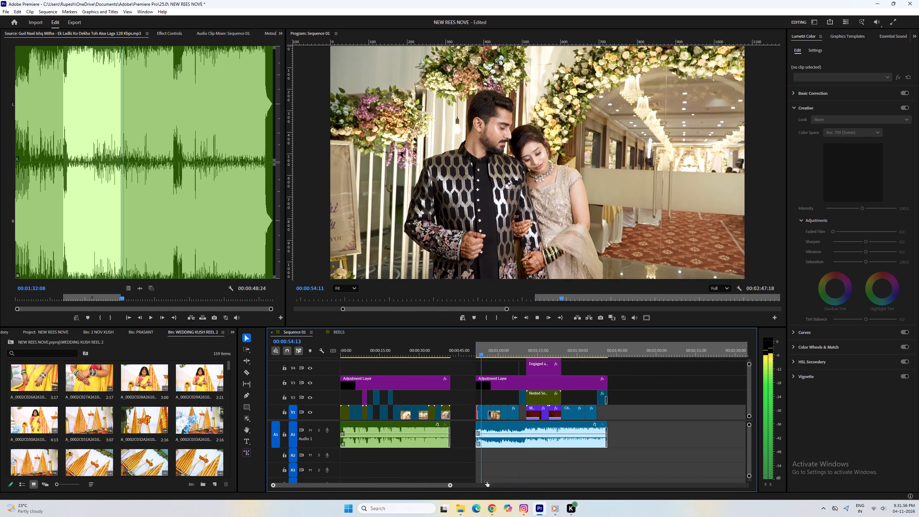
{"action": "left_click_drag", "start_coordinate": [487, 481], "coordinate": [500, 471]}
{"action": "left_click", "coordinate": [565, 346]}
{"action": "key", "text": "space"}
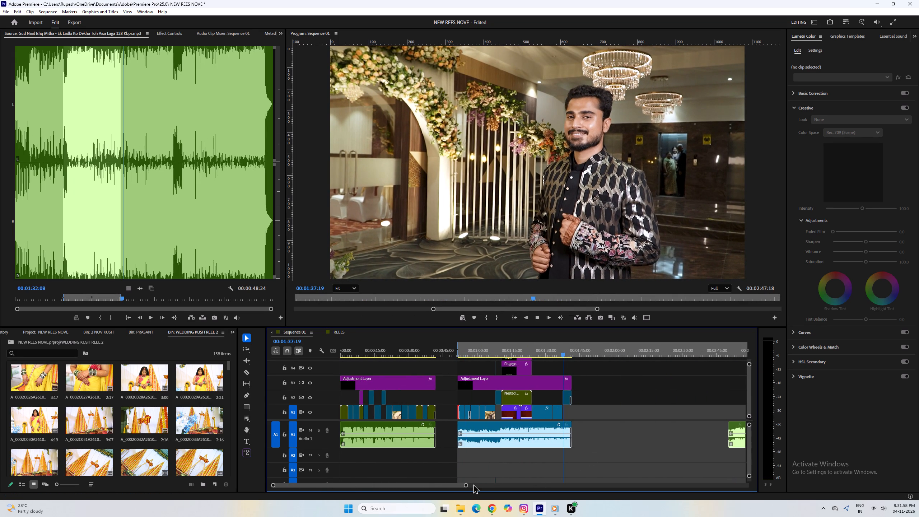
{"action": "left_click_drag", "start_coordinate": [467, 485], "coordinate": [370, 463]}
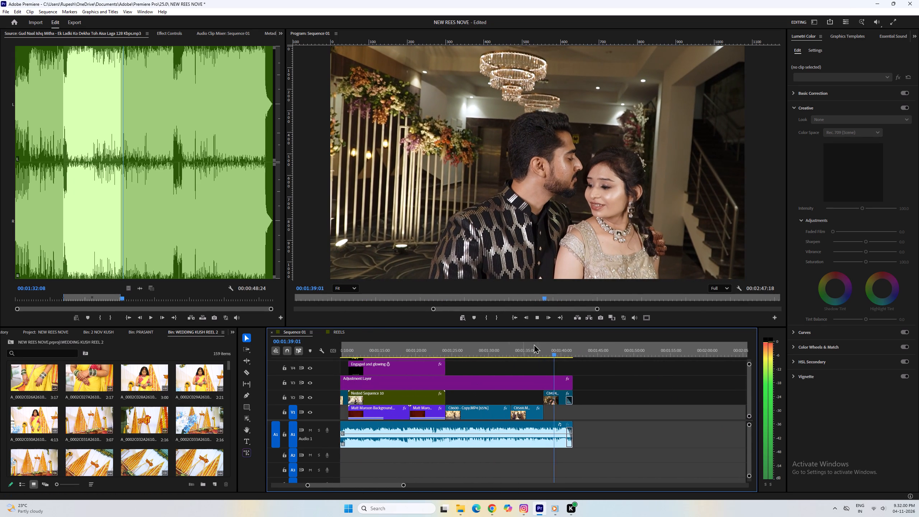
{"action": "left_click_drag", "start_coordinate": [567, 356], "coordinate": [576, 358]}
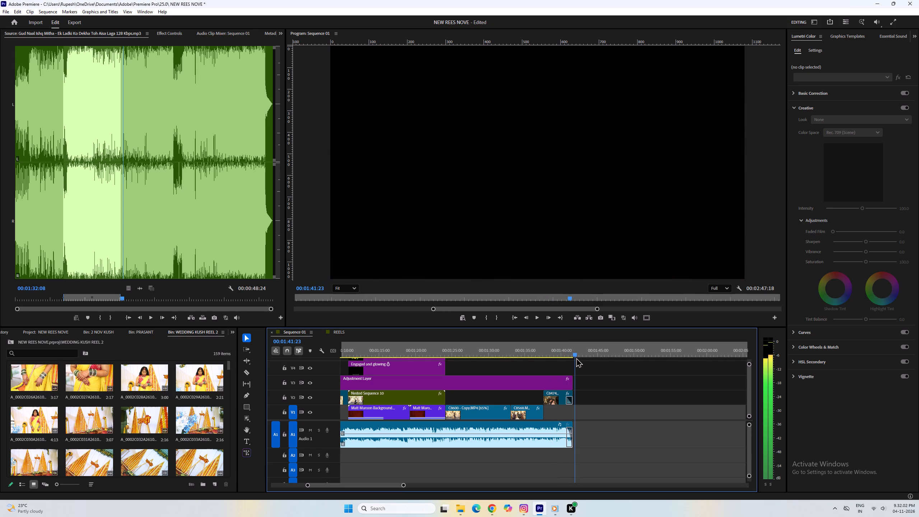
{"action": "left_click_drag", "start_coordinate": [576, 358], "coordinate": [573, 358]}
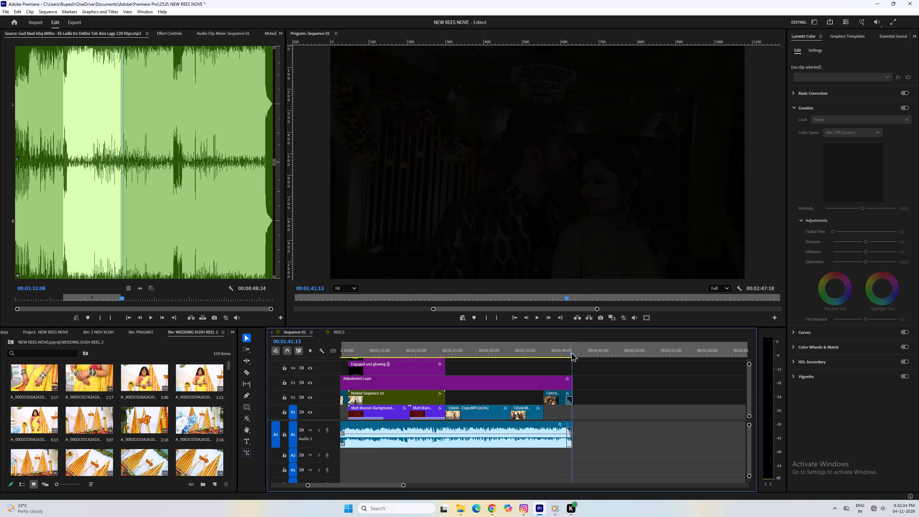
{"action": "left_click_drag", "start_coordinate": [571, 352], "coordinate": [575, 354]}
{"action": "left_click", "coordinate": [497, 317]}
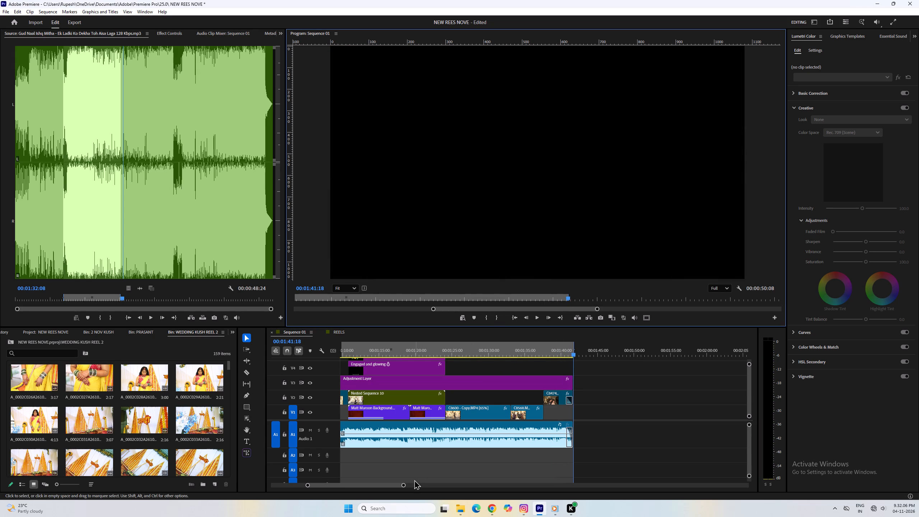
Play the second section from about 00:00:58:07 and delete the V1 clip of the bride standing before the floral arch.
{"action": "left_click_drag", "start_coordinate": [403, 486], "coordinate": [526, 477]}
{"action": "left_click", "coordinate": [449, 344]}
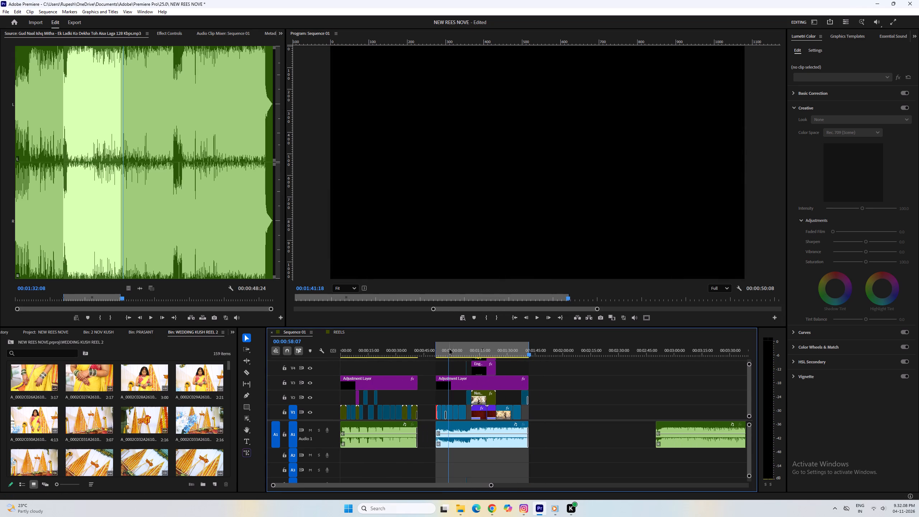
{"action": "key", "text": "space"}
{"action": "left_click_drag", "start_coordinate": [490, 485], "coordinate": [342, 454]}
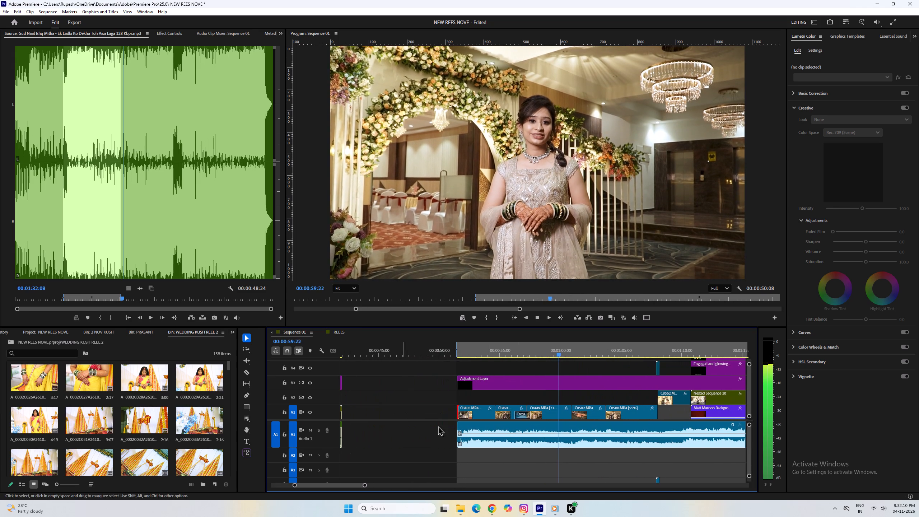
{"action": "key", "text": "space"}
{"action": "left_click", "coordinate": [542, 411]}
{"action": "key", "text": "Delete"}
Browse the 2 NOV KUSH bin for a replacement shot and open C8468.MP4 in the Source monitor.
{"action": "key", "text": "grave"}
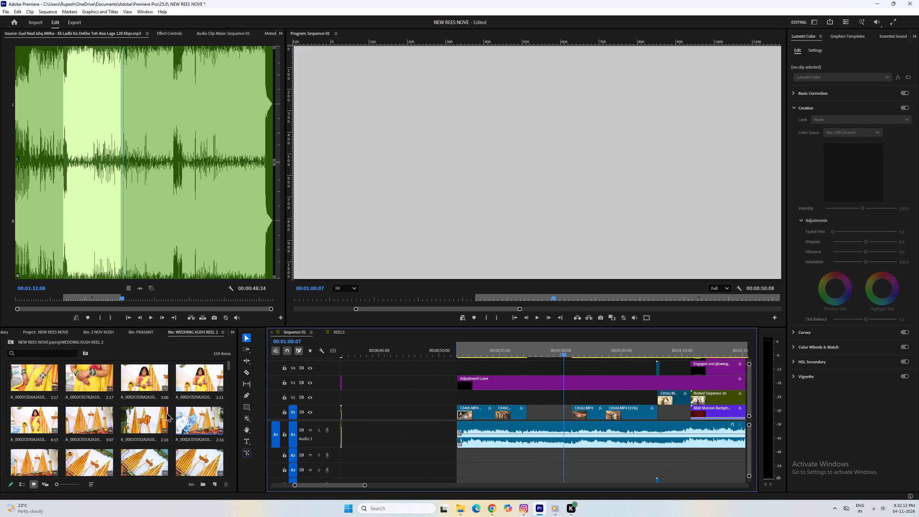
{"action": "left_click", "coordinate": [256, 32]}
{"action": "scroll", "coordinate": [391, 336], "scroll_direction": "down", "scroll_amount": 1}
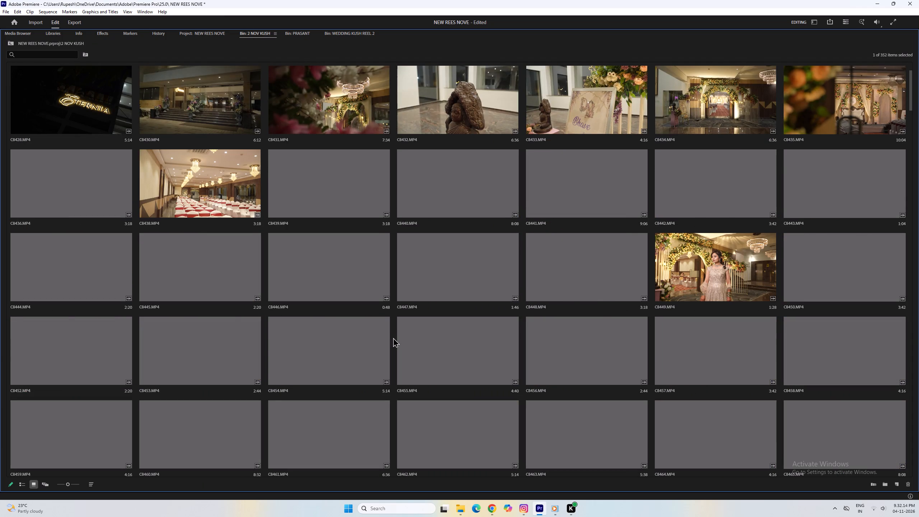
{"action": "scroll", "coordinate": [425, 326], "scroll_direction": "down", "scroll_amount": 5}
{"action": "scroll", "coordinate": [425, 313], "scroll_direction": "up", "scroll_amount": 2}
{"action": "scroll", "coordinate": [425, 313], "scroll_direction": "down", "scroll_amount": 1}
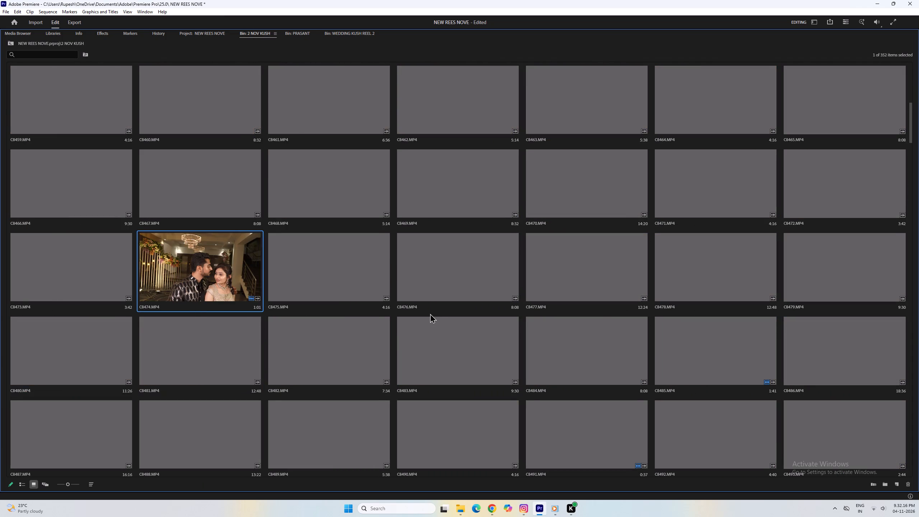
{"action": "scroll", "coordinate": [430, 313], "scroll_direction": "up", "scroll_amount": 1}
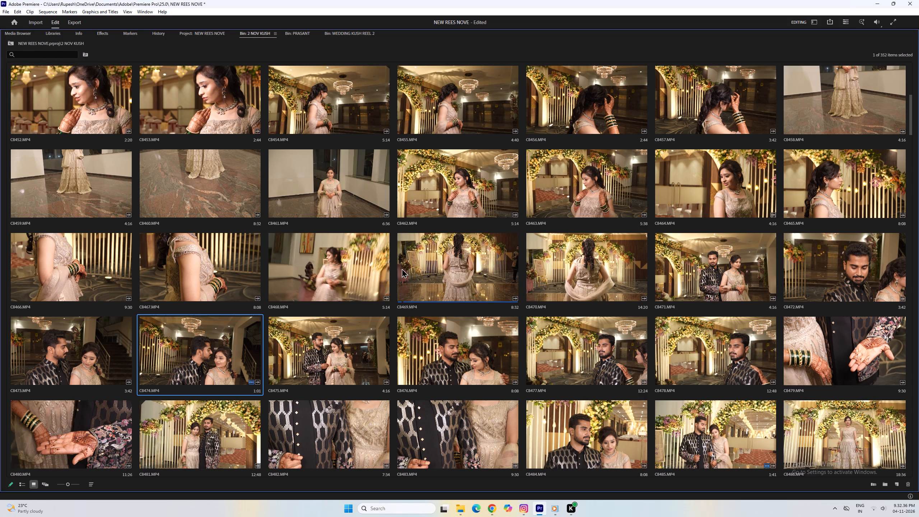
{"action": "scroll", "coordinate": [402, 268], "scroll_direction": "up", "scroll_amount": 2}
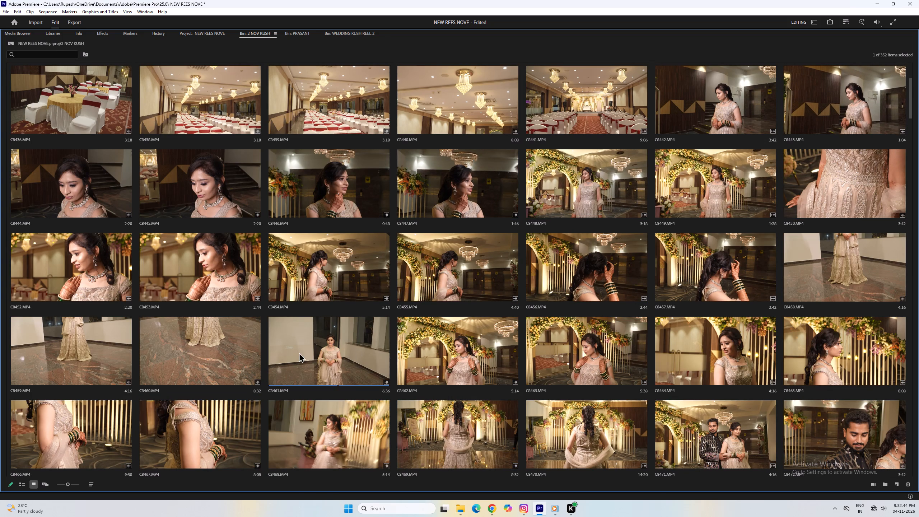
{"action": "scroll", "coordinate": [337, 378], "scroll_direction": "down", "scroll_amount": 1}
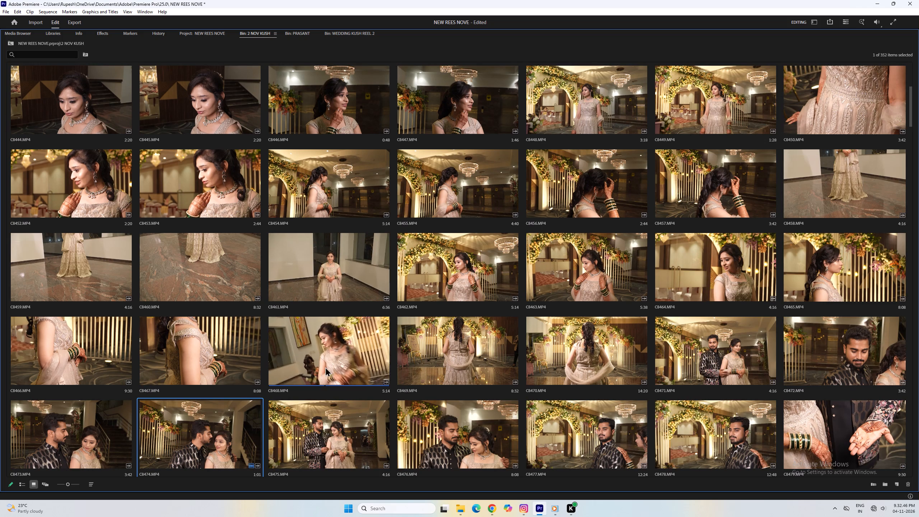
{"action": "double_click", "coordinate": [344, 354]}
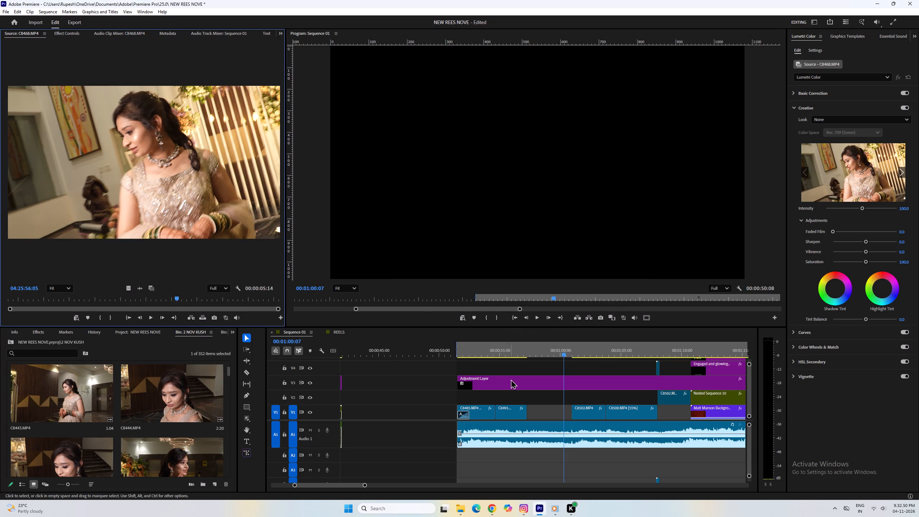
Review C8468.MP4 from its beginning in the enlarged Source monitor.
{"action": "left_click_drag", "start_coordinate": [88, 299], "coordinate": [2, 308]}
{"action": "key", "text": "grave"}
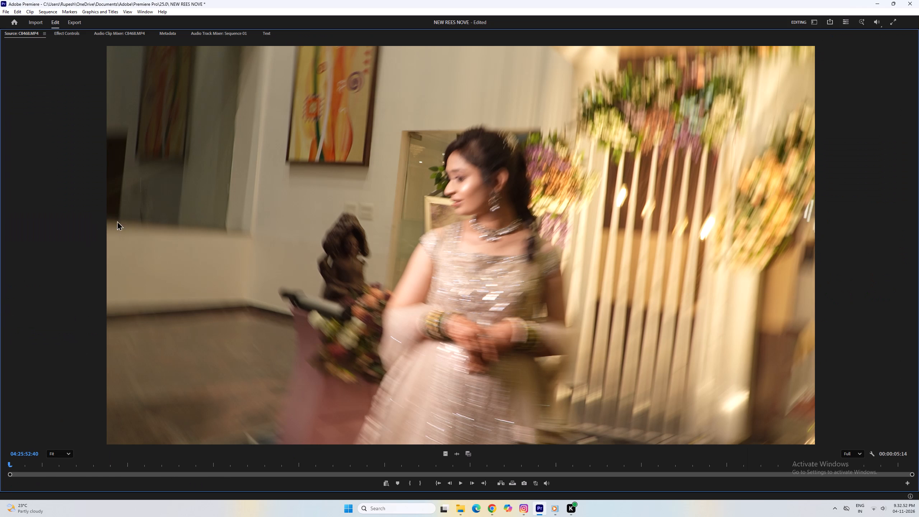
{"action": "key", "text": "space"}
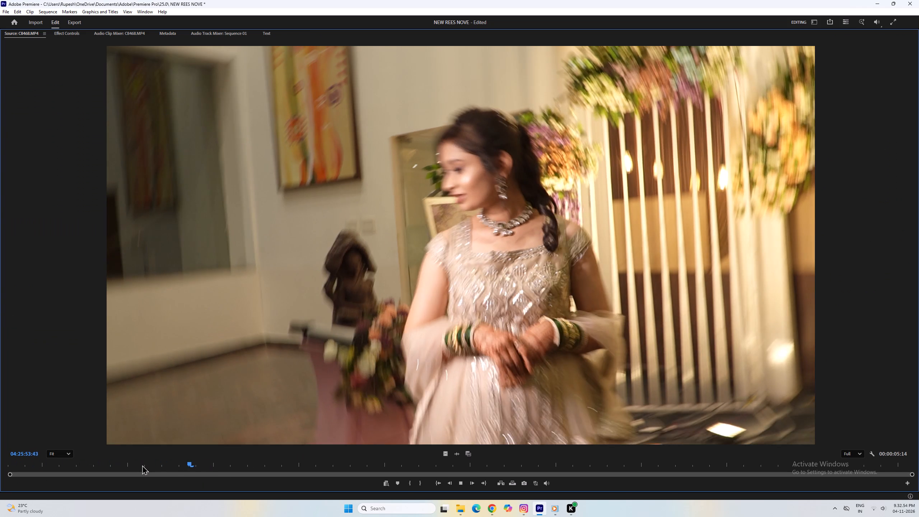
{"action": "left_click_drag", "start_coordinate": [142, 465], "coordinate": [0, 469]}
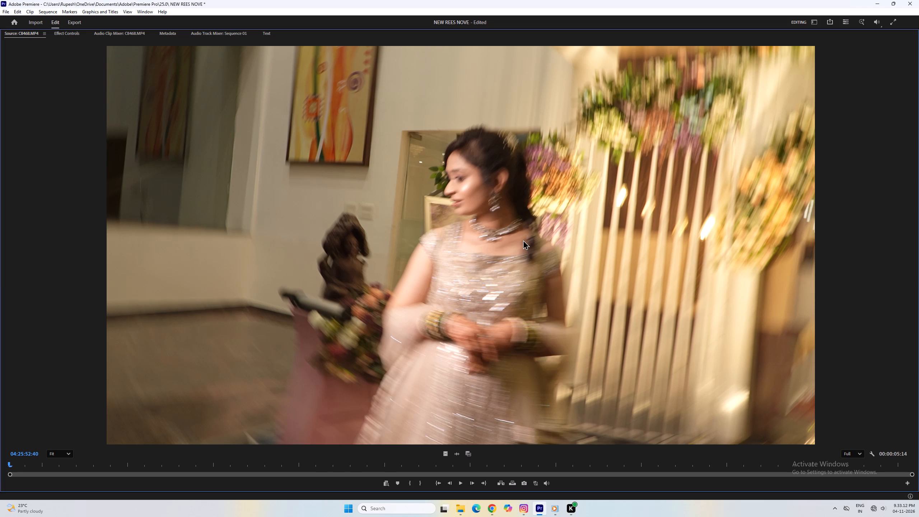
{"action": "key", "text": "space"}
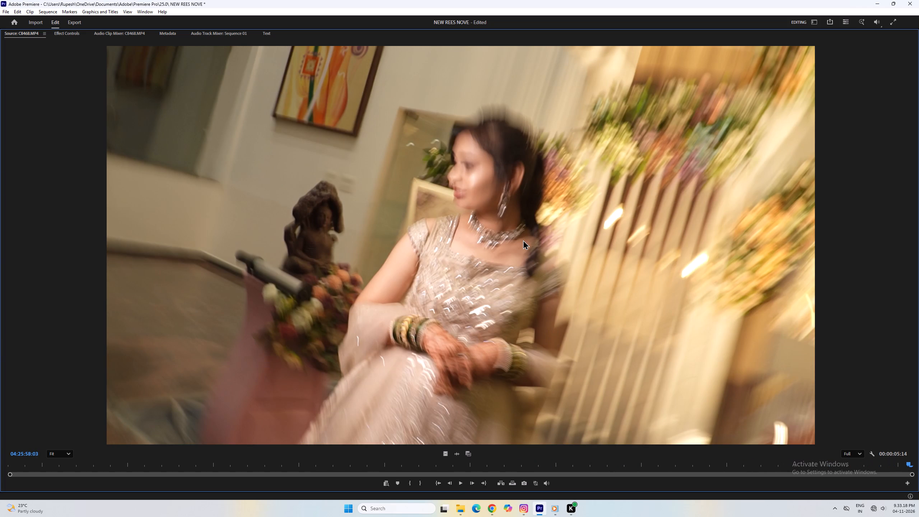
{"action": "key", "text": "space"}
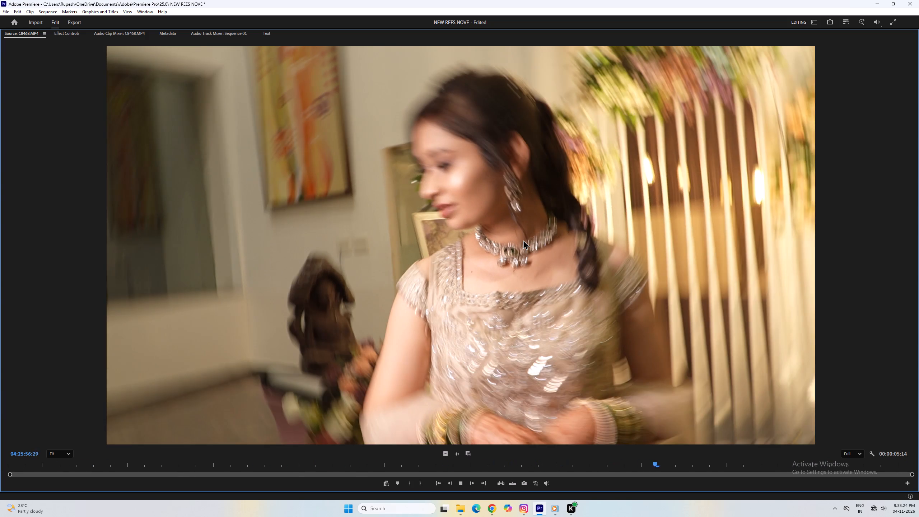
{"action": "key", "text": "space"}
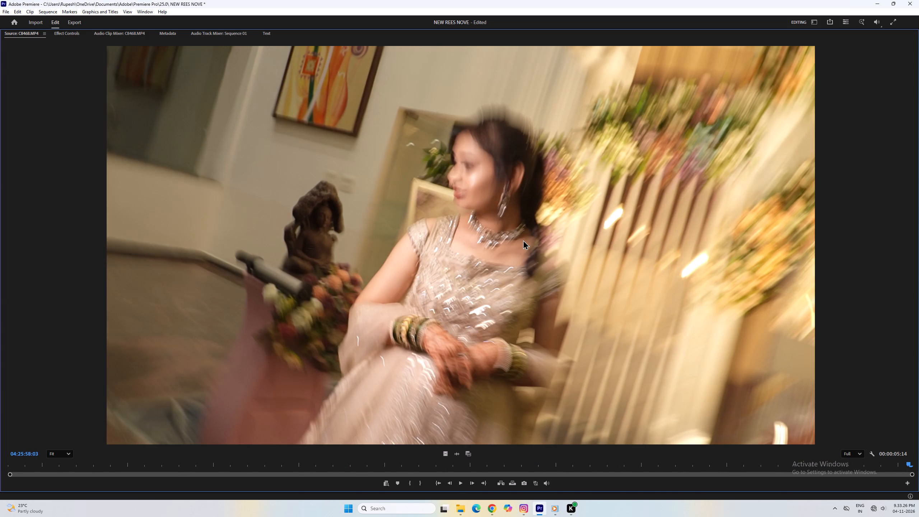
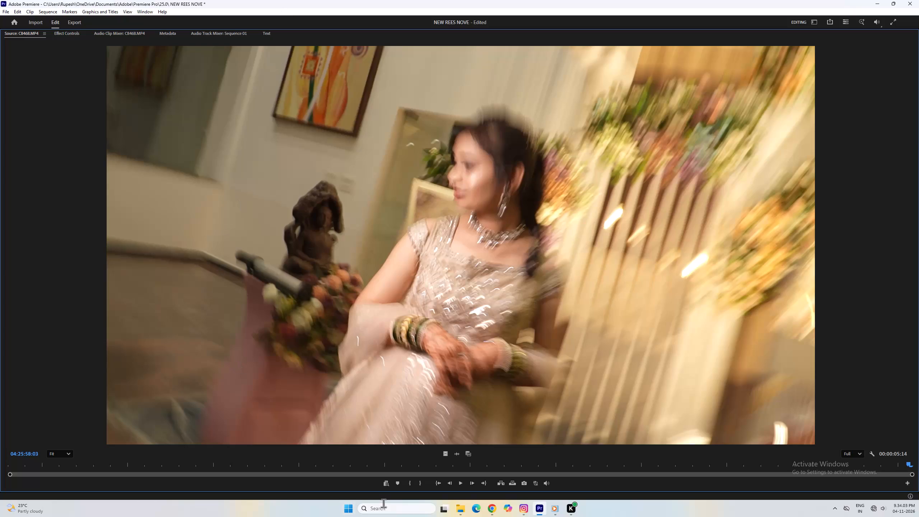
Switch from Premiere to Windows Search and bring up the recent app searches.
{"action": "left_click", "coordinate": [395, 516]}
{"action": "left_click", "coordinate": [400, 506]}
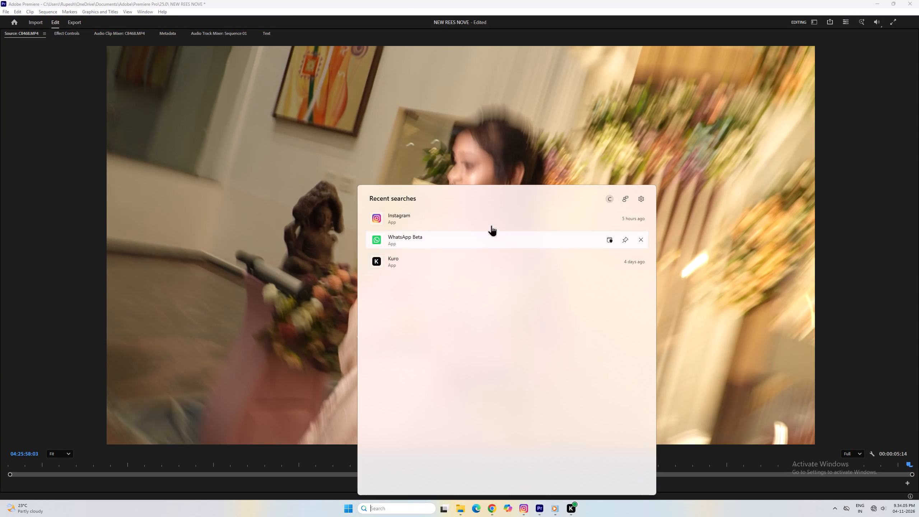
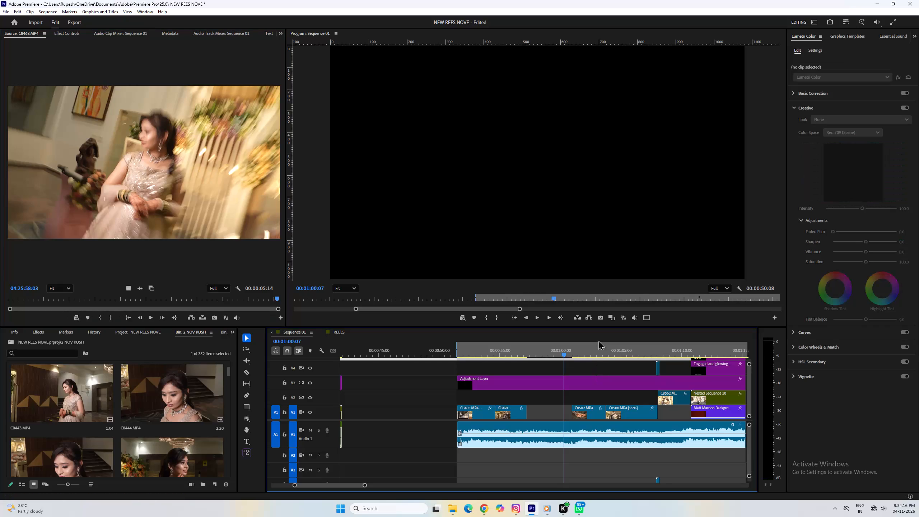
Play the second reel section from 00:01:00:07 with the wider timeline in view.
{"action": "key", "text": "space"}
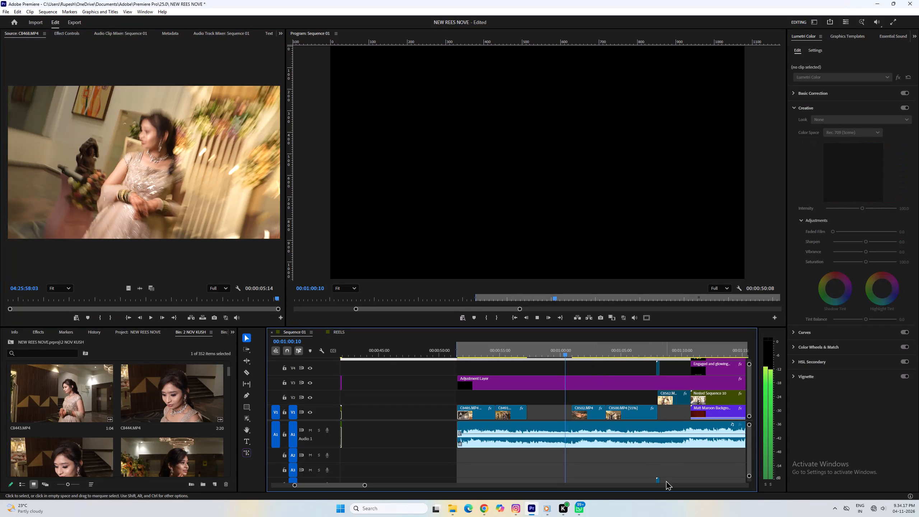
{"action": "left_click_drag", "start_coordinate": [365, 486], "coordinate": [366, 485]}
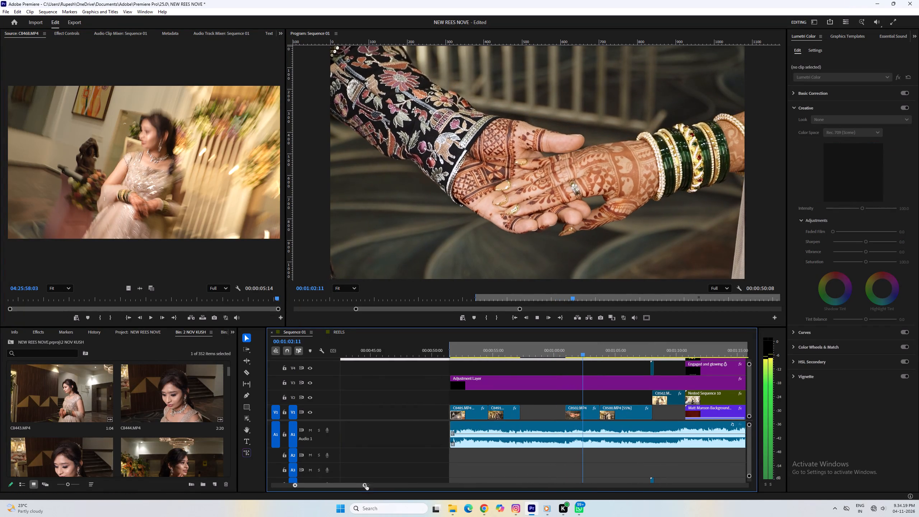
{"action": "left_click_drag", "start_coordinate": [366, 485], "coordinate": [458, 468]}
{"action": "key", "text": "space"}
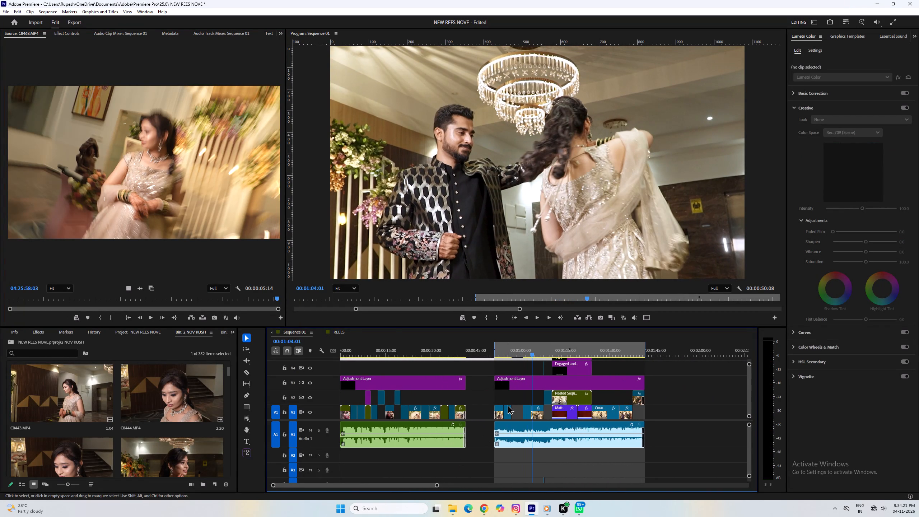
Undo the last timeline edit and play the end of the second reel section from 00:01:37:05.
{"action": "key", "text": "ctrl+z"}
{"action": "key", "text": "space"}
{"action": "left_click", "coordinate": [632, 350]}
{"action": "scroll", "coordinate": [631, 352], "scroll_direction": "down", "scroll_amount": 2}
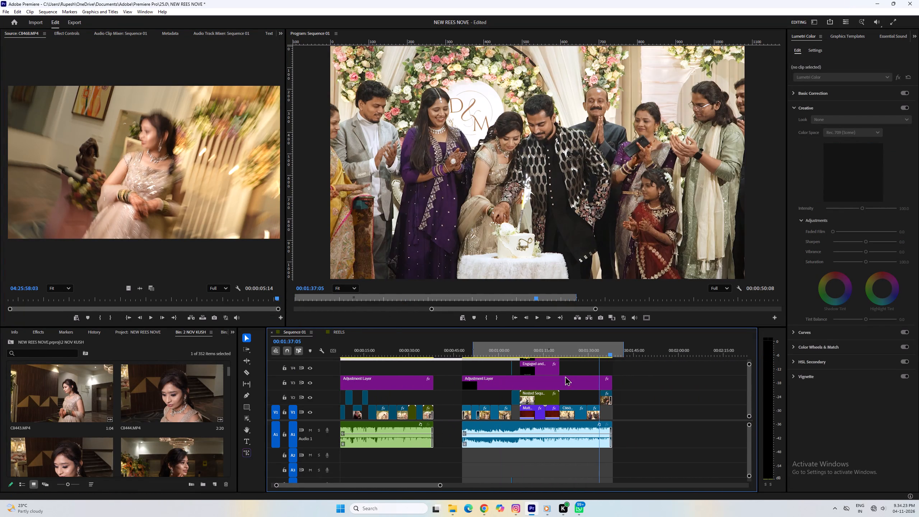
{"action": "scroll", "coordinate": [565, 376], "scroll_direction": "down", "scroll_amount": 7}
{"action": "key", "text": "space"}
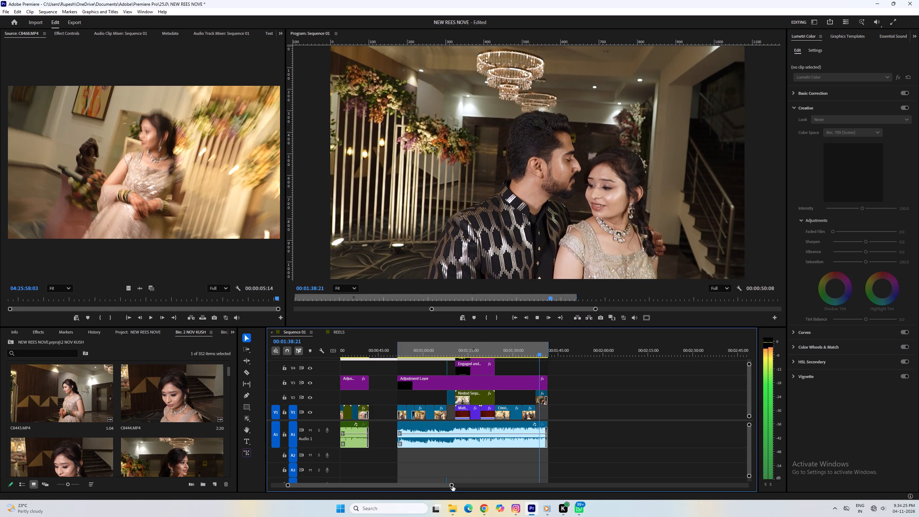
Move the third music clip, Gud Naal Ishq, on track A1 so it starts at 00:02:44:03.
{"action": "left_click_drag", "start_coordinate": [452, 485], "coordinate": [565, 464]}
{"action": "left_click", "coordinate": [550, 342]}
{"action": "left_click", "coordinate": [530, 340]}
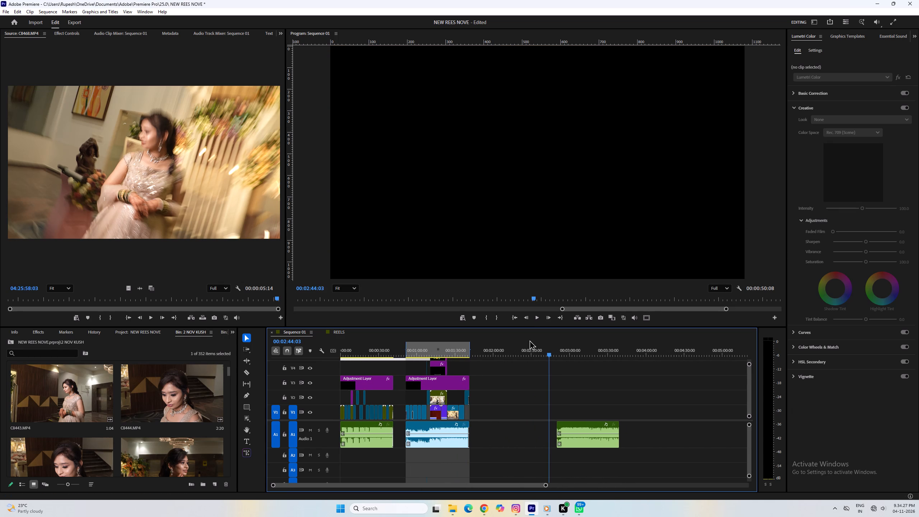
{"action": "left_click_drag", "start_coordinate": [584, 422], "coordinate": [575, 423]}
Set the sequence In point at 00:02:44:03 and lock audio track A1.
{"action": "left_click", "coordinate": [489, 319]}
{"action": "key", "text": "space"}
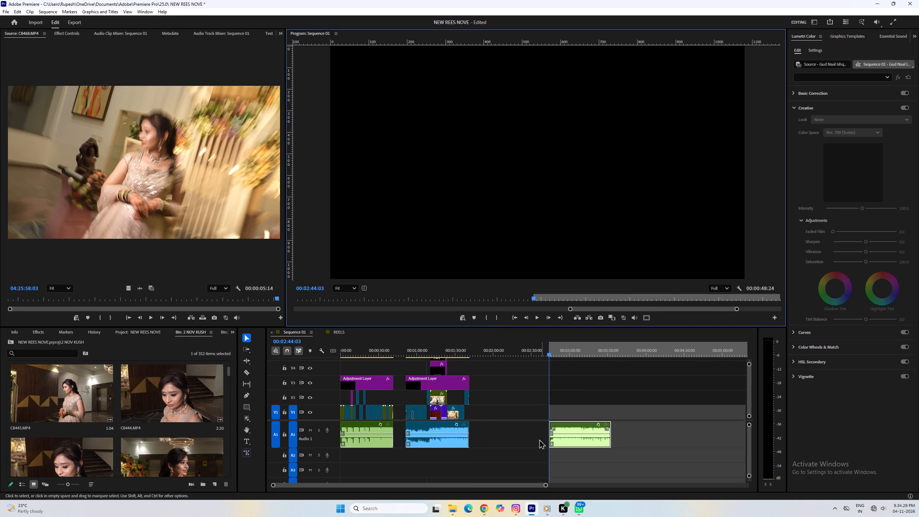
{"action": "left_click", "coordinate": [285, 433]}
{"action": "key", "text": "space"}
Show the WEDDING KUSH REEL 2 bin maximized and enlarge its clip thumbnails to eight per row.
{"action": "key", "text": "grave"}
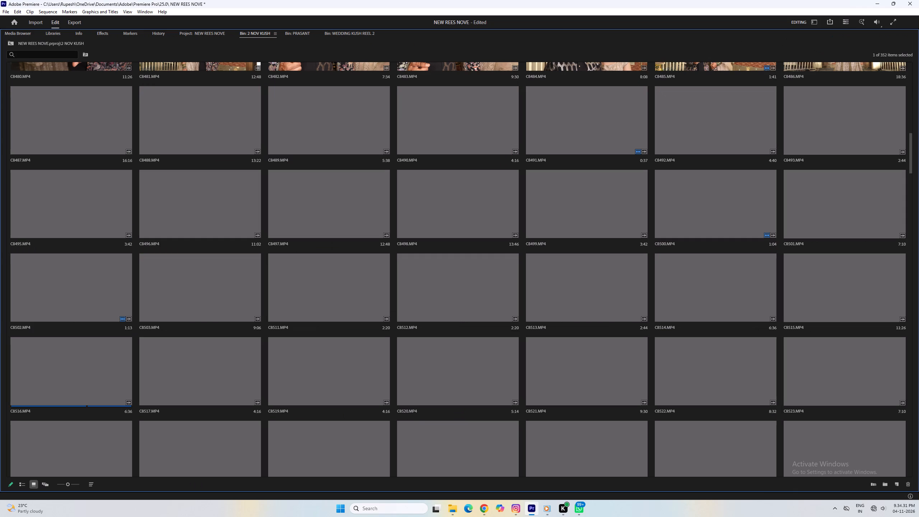
{"action": "left_click", "coordinate": [341, 33]}
{"action": "scroll", "coordinate": [322, 271], "scroll_direction": "up", "scroll_amount": 2}
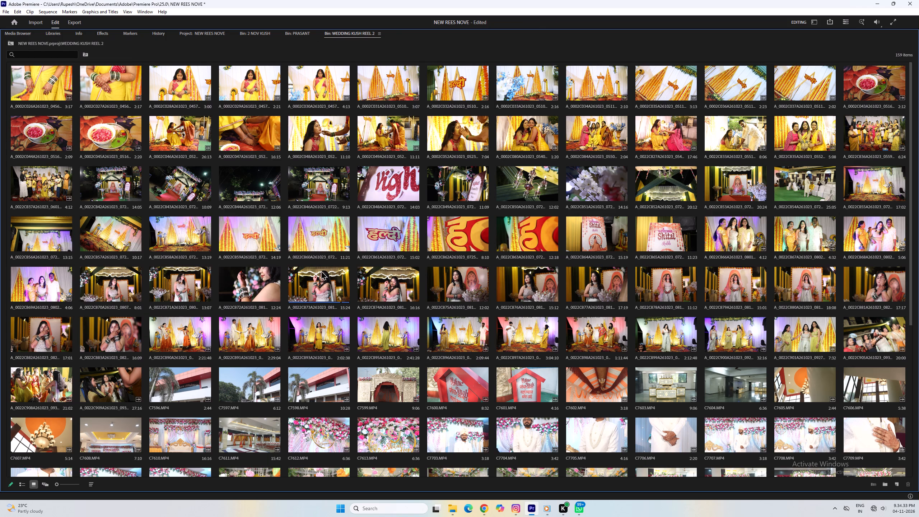
{"action": "key", "text": "equal"}
{"action": "key", "text": "equal"}
{"action": "key", "text": "equal"}
{"action": "key", "text": "equal"}
{"action": "scroll", "coordinate": [341, 246], "scroll_direction": "up", "scroll_amount": 6}
{"action": "key", "text": "equal"}
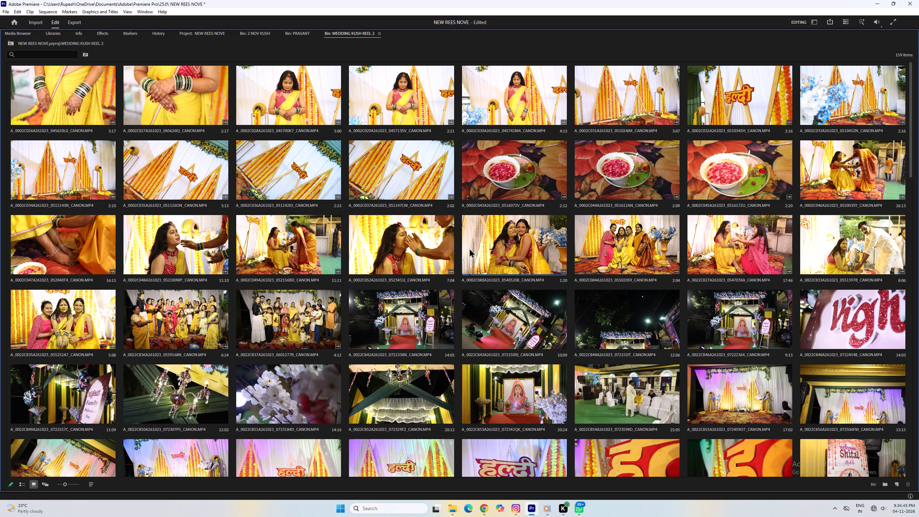
Look through the haldi, bride portrait, dance and venue clips in the WEDDING KUSH REEL 2 bin for usable shots.
{"action": "scroll", "coordinate": [469, 248], "scroll_direction": "down", "scroll_amount": 3}
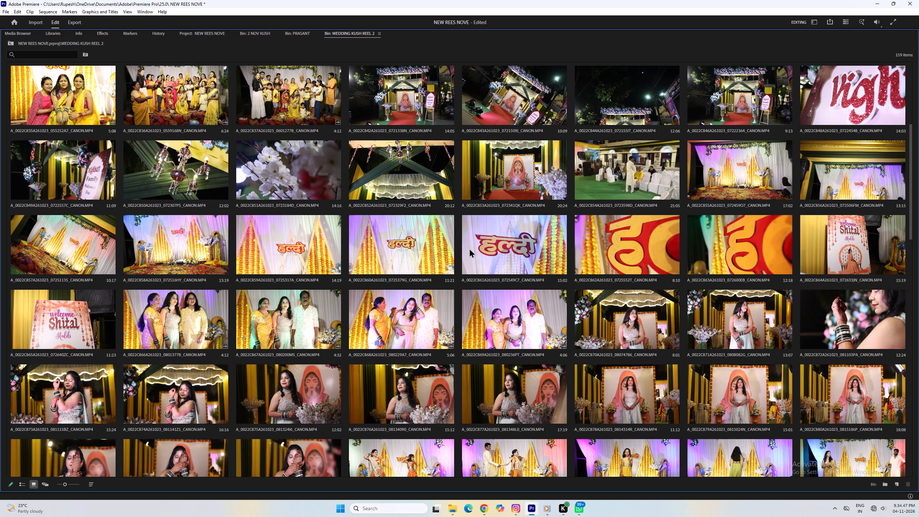
{"action": "scroll", "coordinate": [469, 248], "scroll_direction": "down", "scroll_amount": 1}
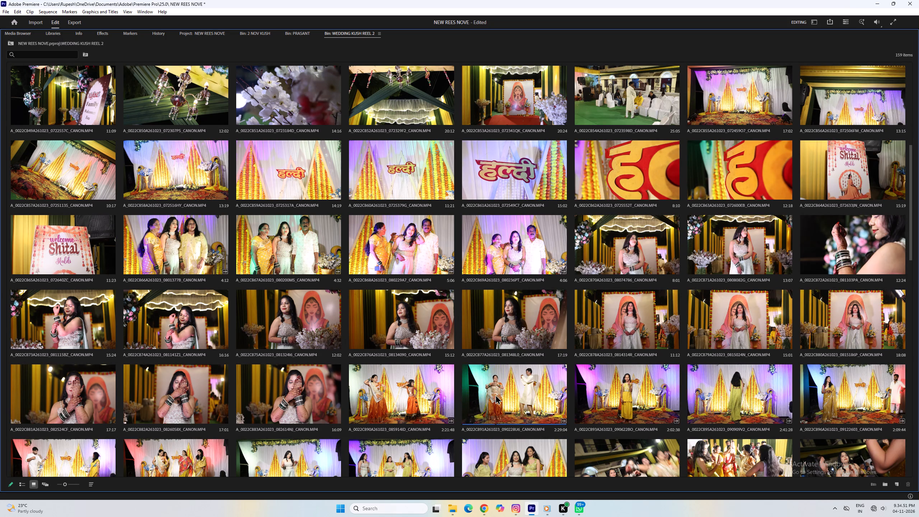
{"action": "scroll", "coordinate": [502, 391], "scroll_direction": "down", "scroll_amount": 1}
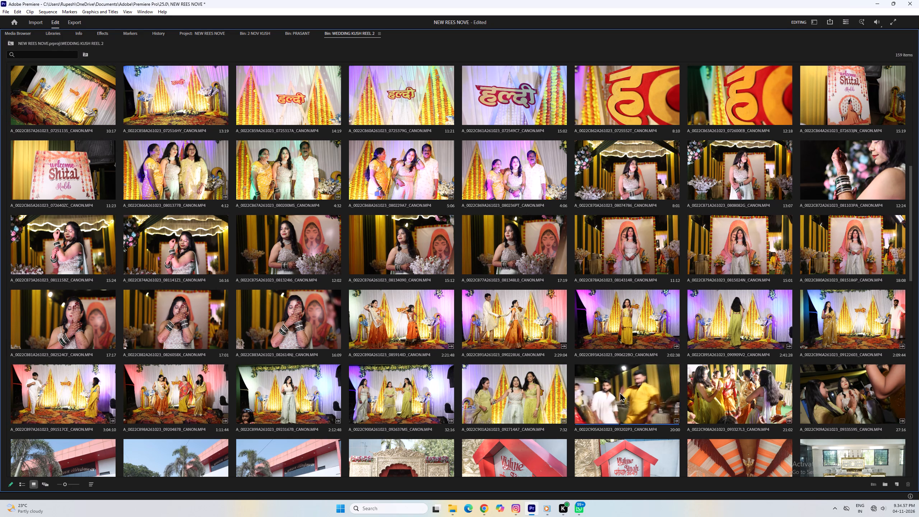
{"action": "scroll", "coordinate": [648, 390], "scroll_direction": "down", "scroll_amount": 1}
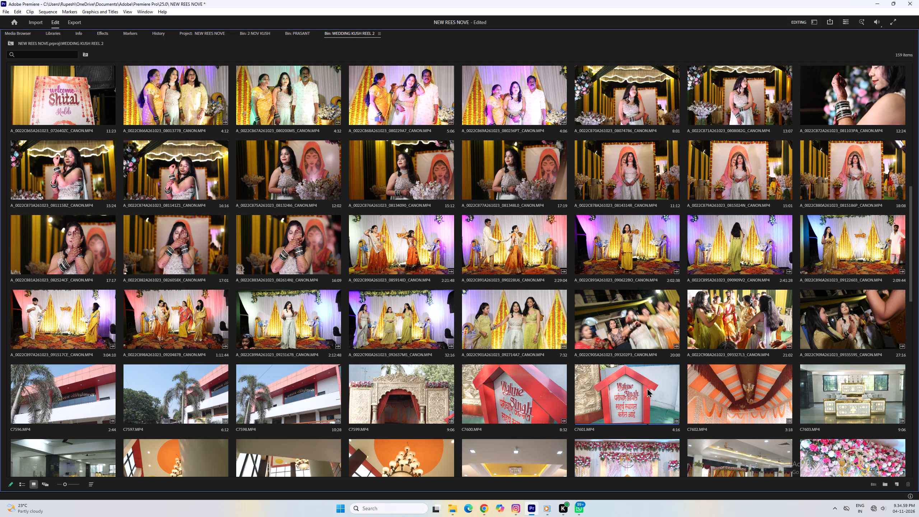
{"action": "scroll", "coordinate": [513, 323], "scroll_direction": "down", "scroll_amount": 1}
{"action": "scroll", "coordinate": [498, 302], "scroll_direction": "up", "scroll_amount": 7}
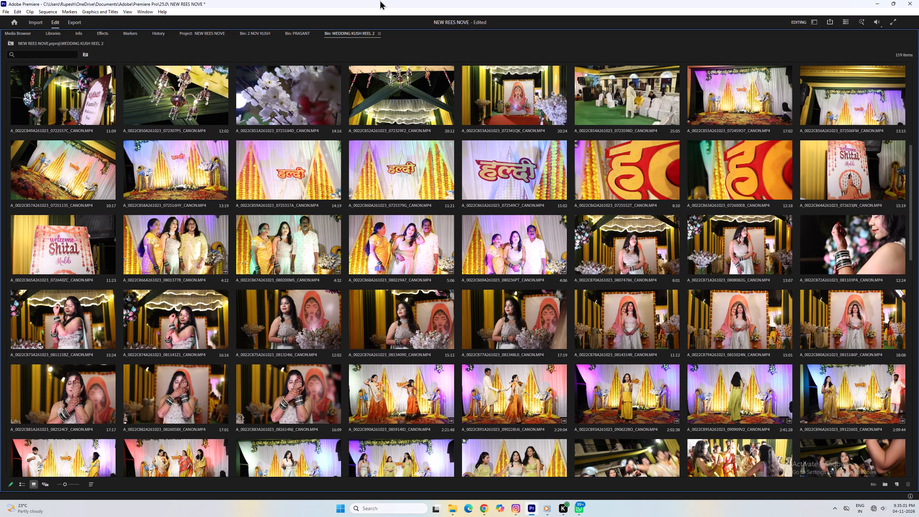
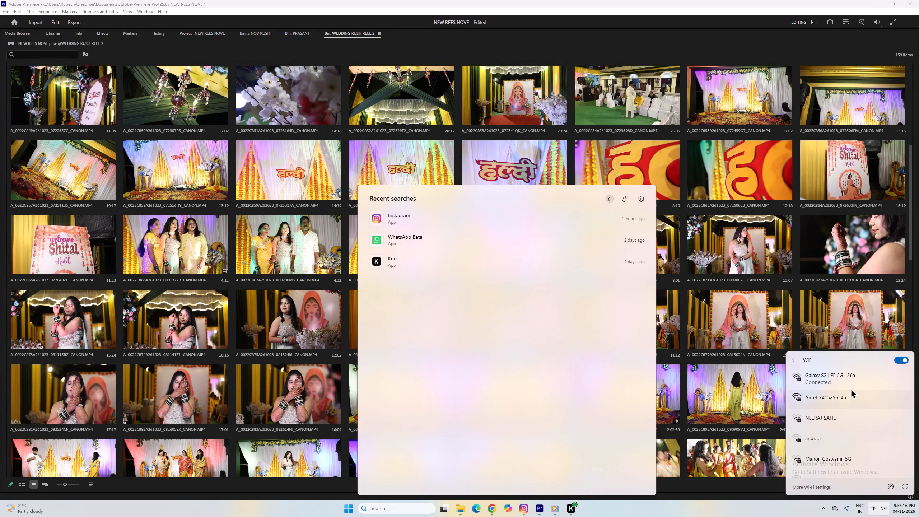
Expand the connected Galaxy S21 FE 5G hotspot's entry in the Windows Wi-Fi network list.
{"action": "left_click", "coordinate": [850, 387]}
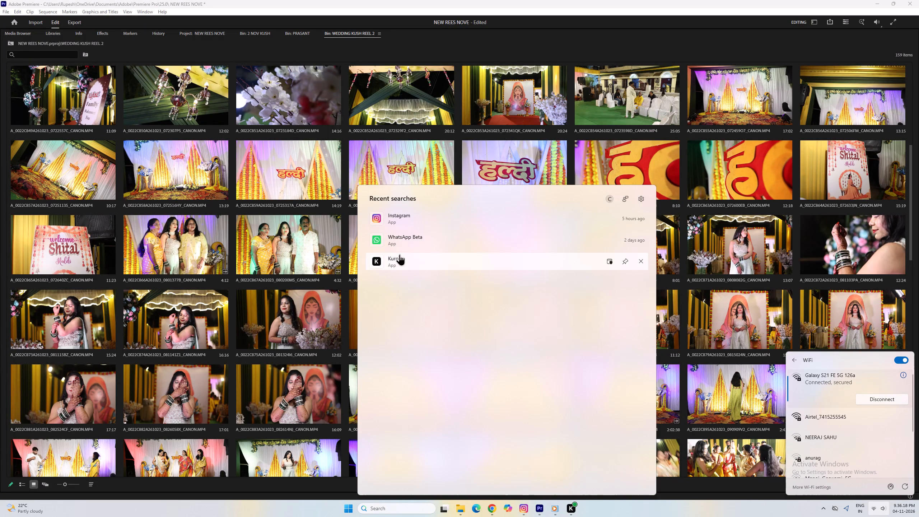
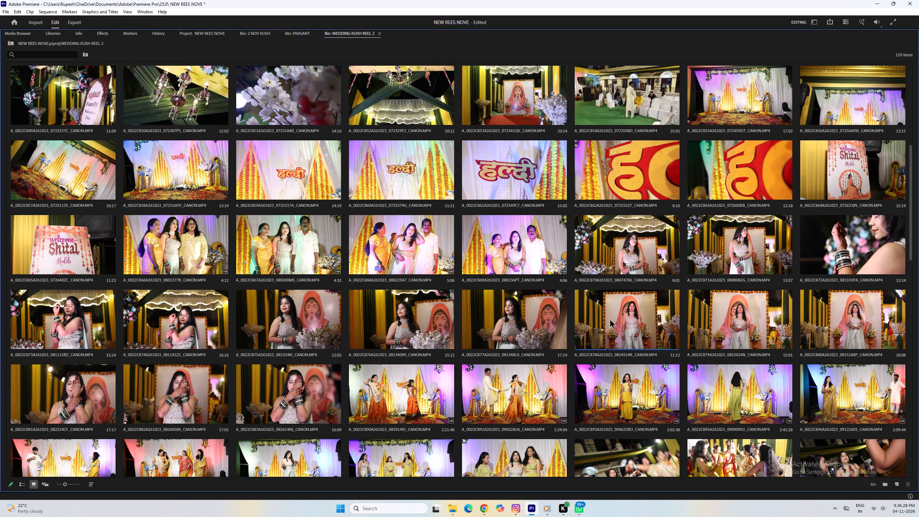
Load haldi bride clip A_0002C030A261023_045742M4 as the source and mark an In–Out range of 00:00:02:02 on her looking down, then up.
{"action": "scroll", "coordinate": [620, 313], "scroll_direction": "up", "scroll_amount": 6}
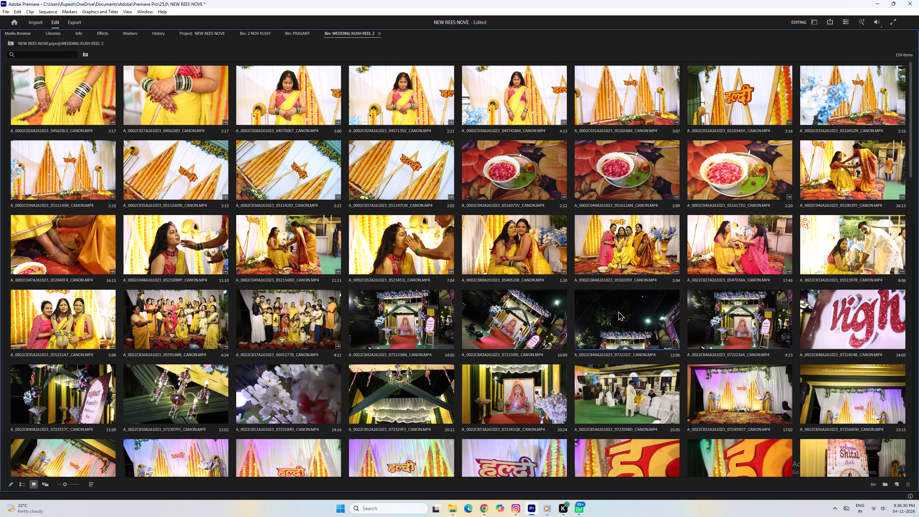
{"action": "double_click", "coordinate": [504, 116]}
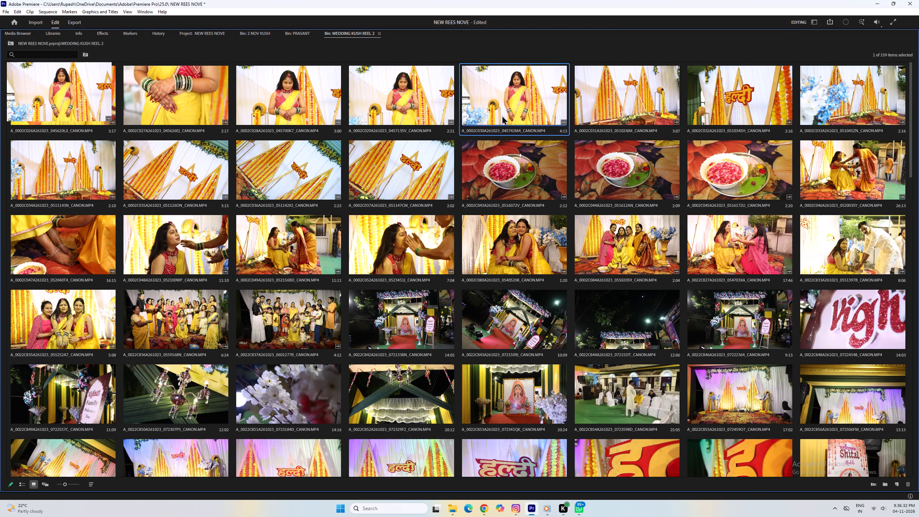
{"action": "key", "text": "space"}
{"action": "left_click_drag", "start_coordinate": [123, 295], "coordinate": [72, 294]}
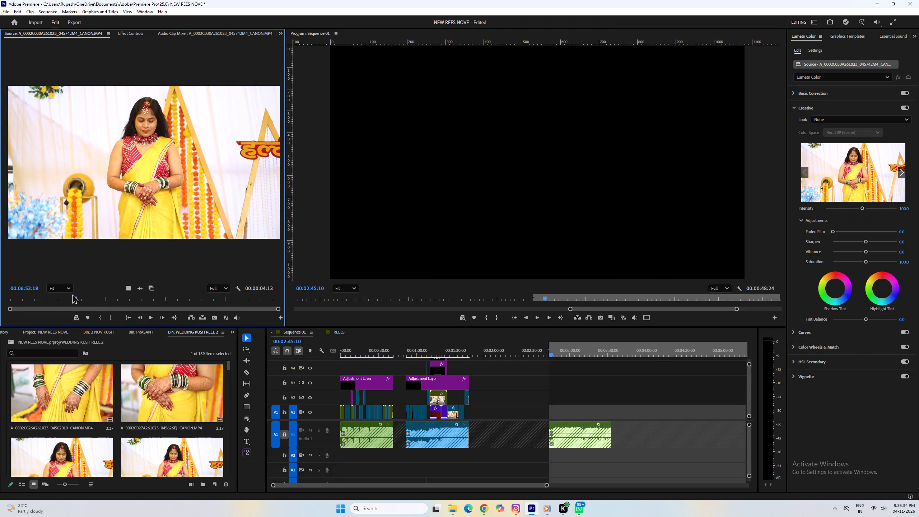
{"action": "left_click_drag", "start_coordinate": [72, 294], "coordinate": [57, 293]}
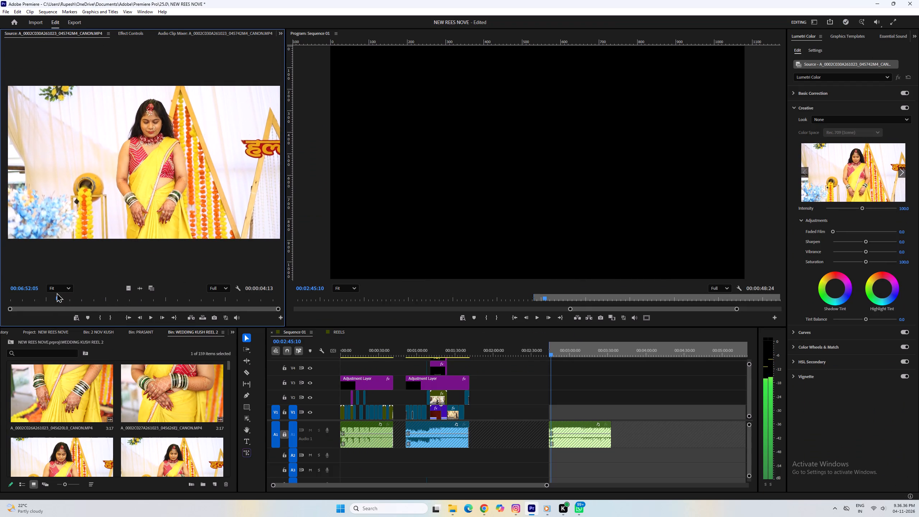
{"action": "left_click_drag", "start_coordinate": [57, 293], "coordinate": [63, 293]}
{"action": "left_click", "coordinate": [99, 320]}
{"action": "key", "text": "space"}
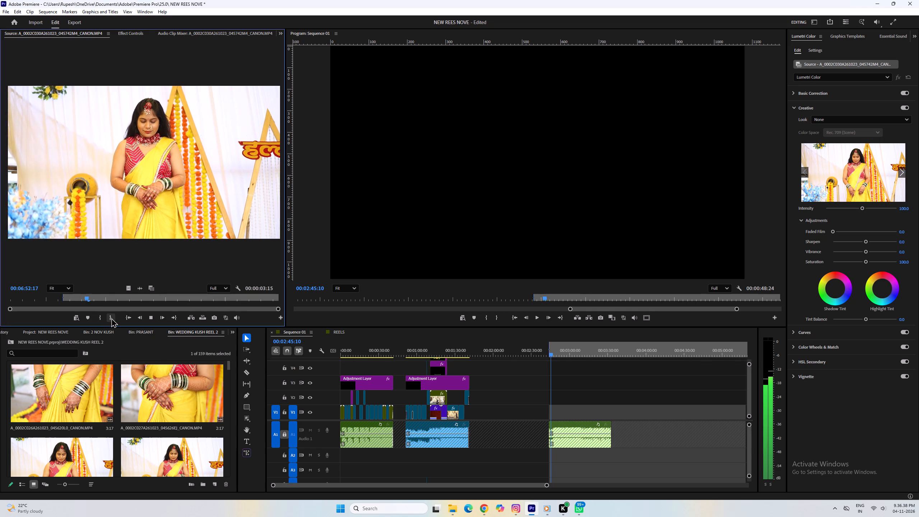
{"action": "left_click", "coordinate": [111, 317]}
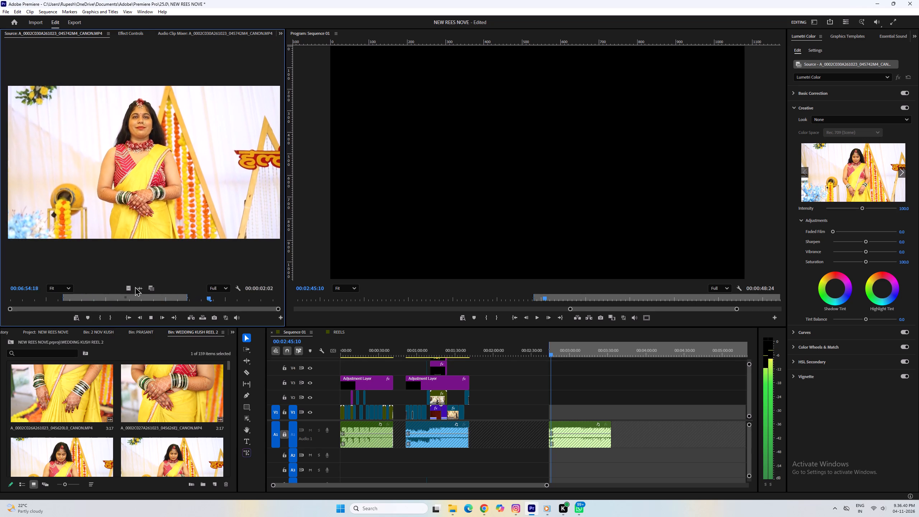
Place only the video of the marked bride shot on track V1 at the playhead, above the start of the third music clip.
{"action": "left_click_drag", "start_coordinate": [126, 290], "coordinate": [551, 416]}
Set the speed of the newly placed bride clip on track V1 to 445%.
{"action": "left_click", "coordinate": [551, 415]}
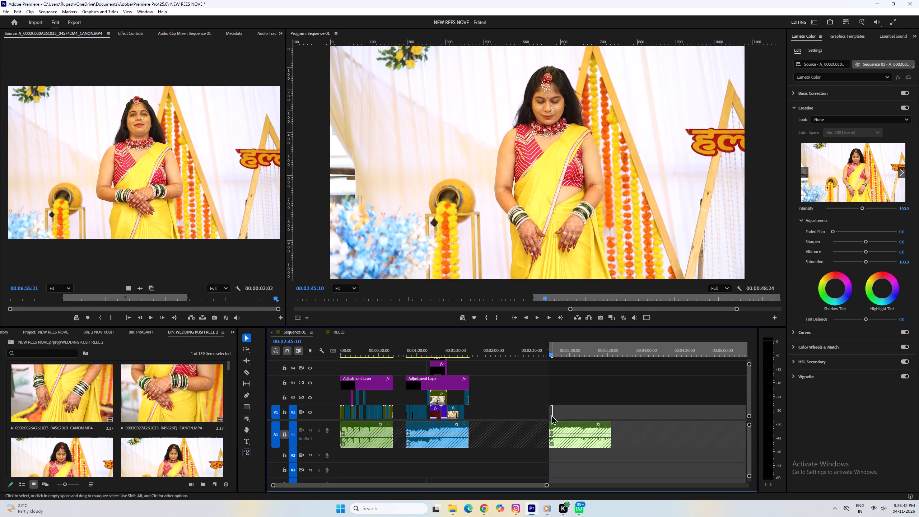
{"action": "key", "text": "ctrl+r"}
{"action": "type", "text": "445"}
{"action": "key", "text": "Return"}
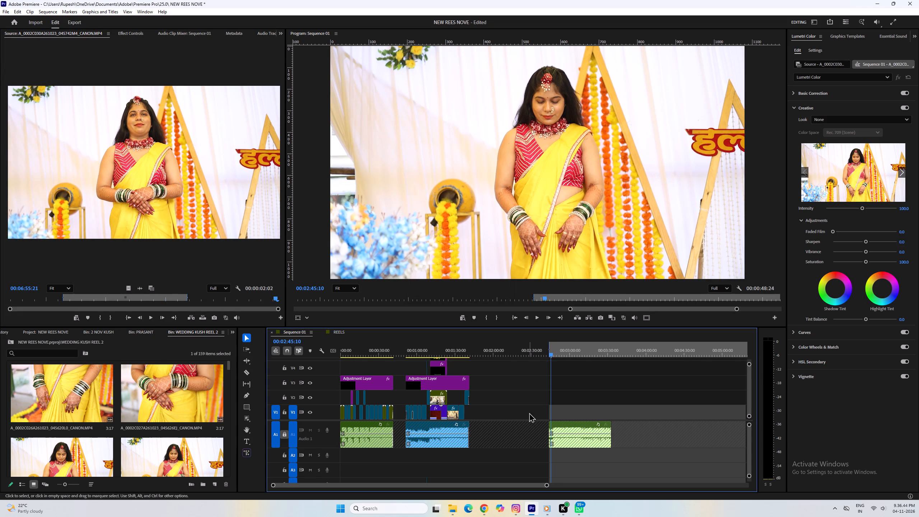
Restore the bride's haldi clip on V1 by undoing the last edit, and set its speed to 45%.
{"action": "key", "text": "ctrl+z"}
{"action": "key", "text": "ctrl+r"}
{"action": "type", "text": "45"}
{"action": "key", "text": "Return"}
{"action": "key", "text": "equal"}
{"action": "key", "text": "equal"}
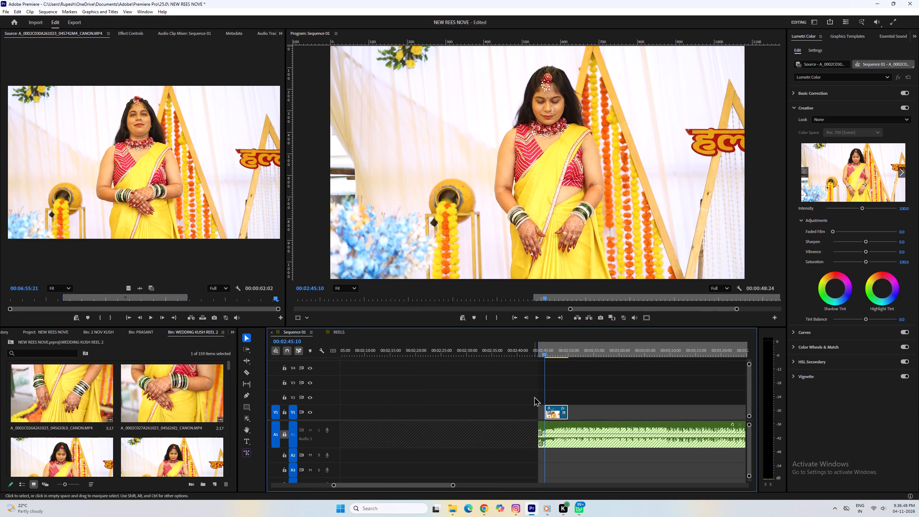
Move the haldi clip to the start of the Gud Naal Ishq music at 00:02:44:03 and extend its end.
{"action": "left_click_drag", "start_coordinate": [558, 411], "coordinate": [551, 415]}
{"action": "left_click_drag", "start_coordinate": [541, 413], "coordinate": [546, 412]}
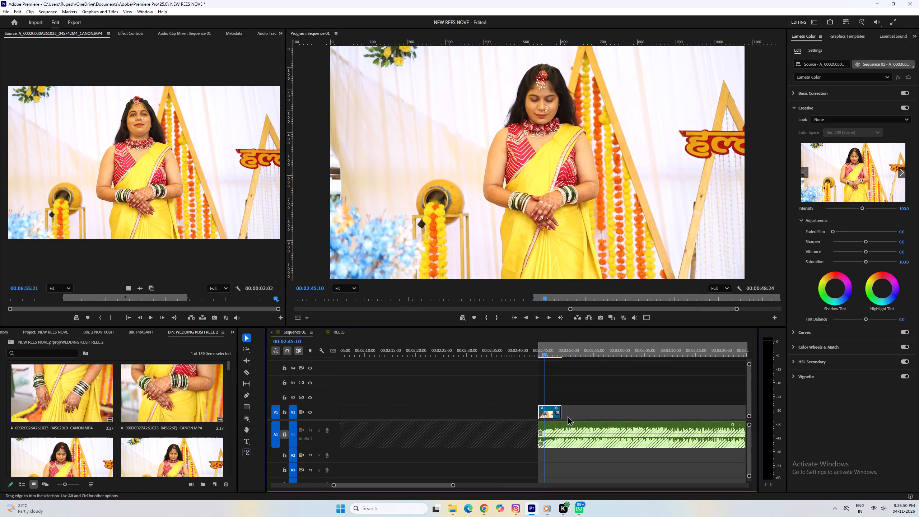
{"action": "left_click_drag", "start_coordinate": [563, 415], "coordinate": [584, 414]}
Play the opening against the music and trim the haldi clip's end at about 00:02:47.
{"action": "left_click_drag", "start_coordinate": [542, 354], "coordinate": [536, 354]}
{"action": "key", "text": "space"}
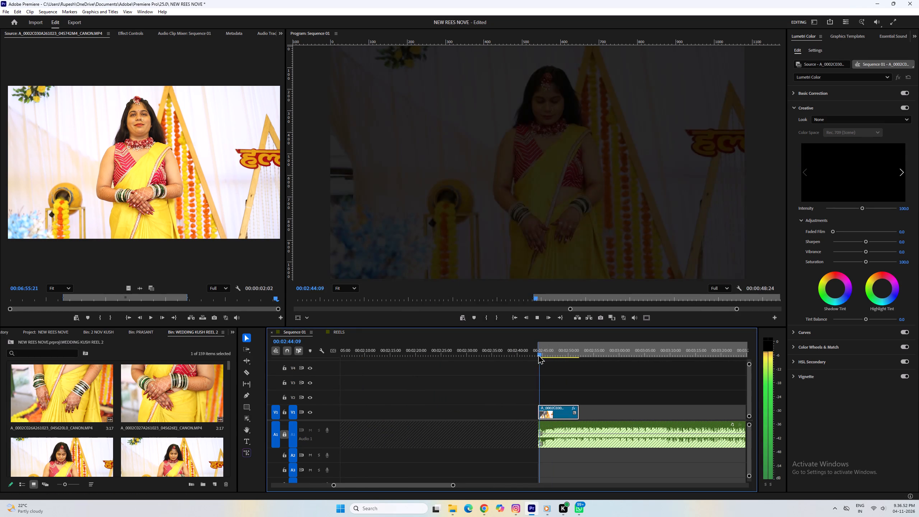
{"action": "scroll", "coordinate": [539, 356], "scroll_direction": "down", "scroll_amount": 4}
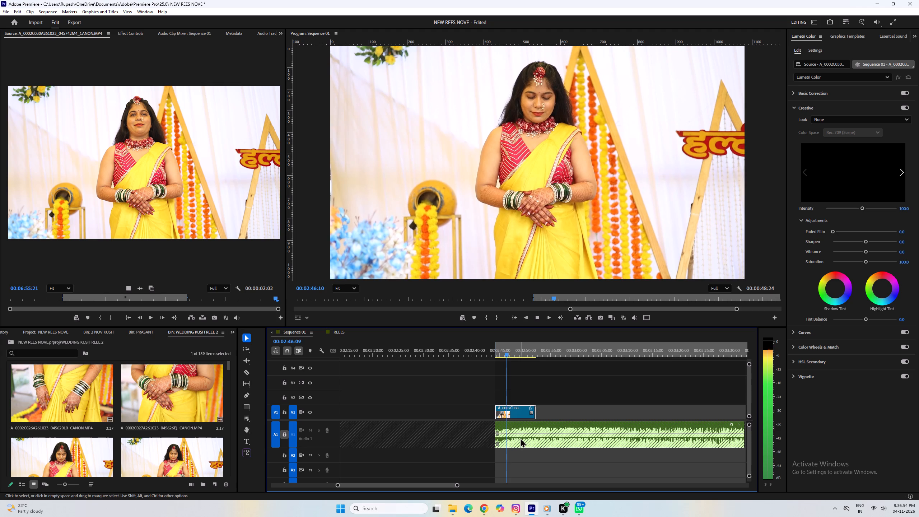
{"action": "key", "text": "space"}
{"action": "key", "text": "w"}
{"action": "key", "text": "space"}
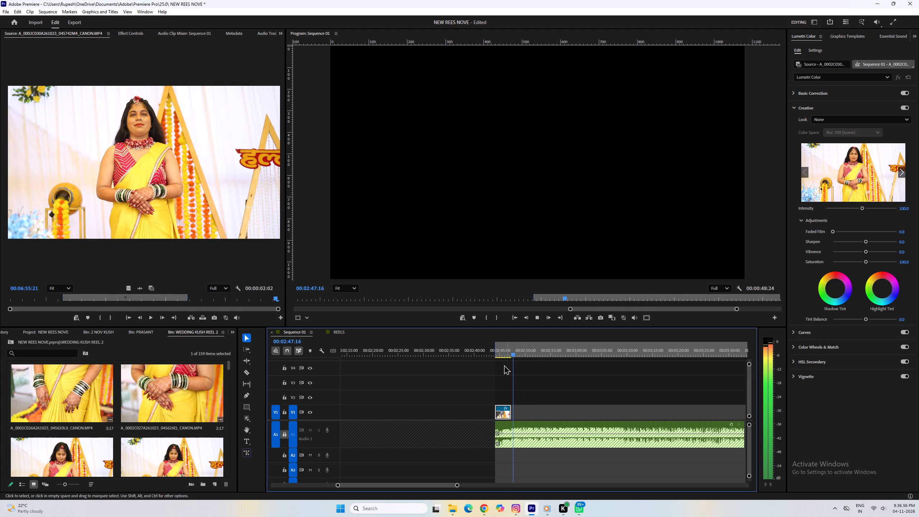
Replay the opening and set the haldi clip's speed to 50%.
{"action": "left_click", "coordinate": [501, 353]}
{"action": "key", "text": "space"}
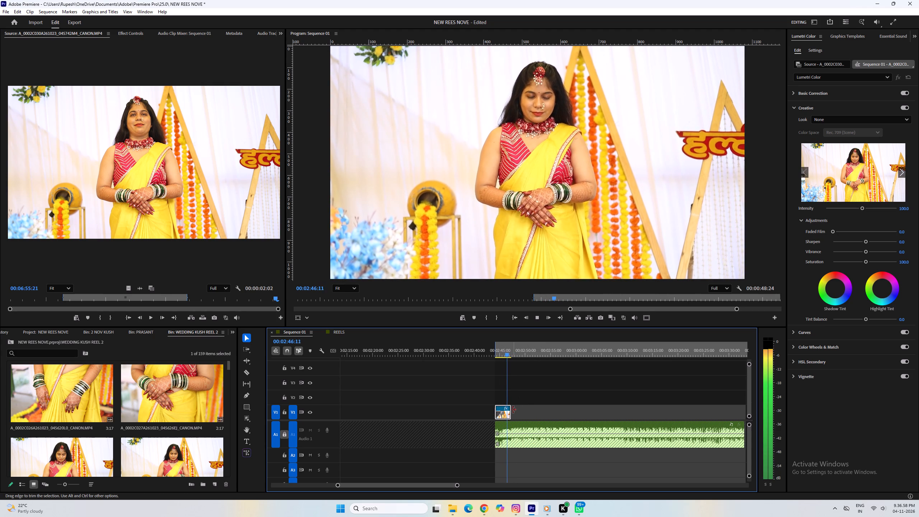
{"action": "key", "text": "space"}
{"action": "key", "text": "ctrl+r"}
{"action": "key", "text": "5"}
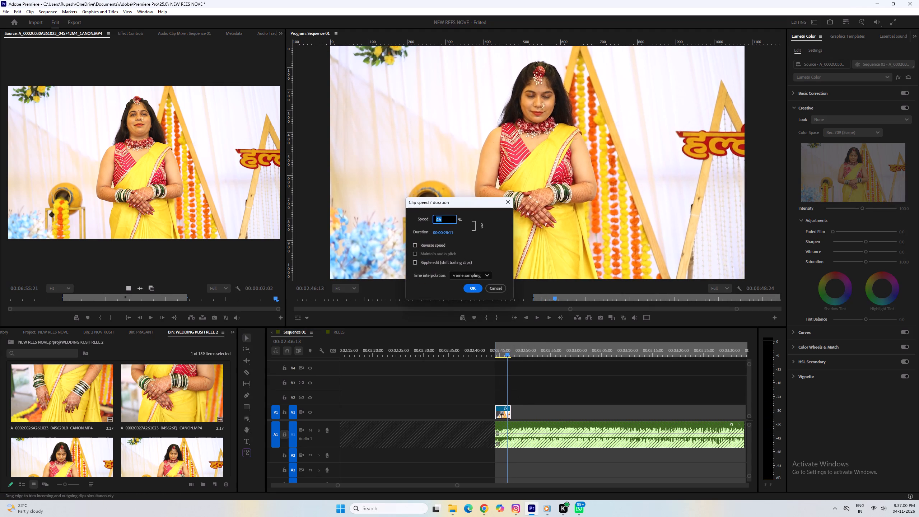
{"action": "key", "text": "0"}
{"action": "key", "text": "Return"}
Retrim the end of the haldi clip against the music so it lasts about 3 seconds.
{"action": "left_click", "coordinate": [511, 417]}
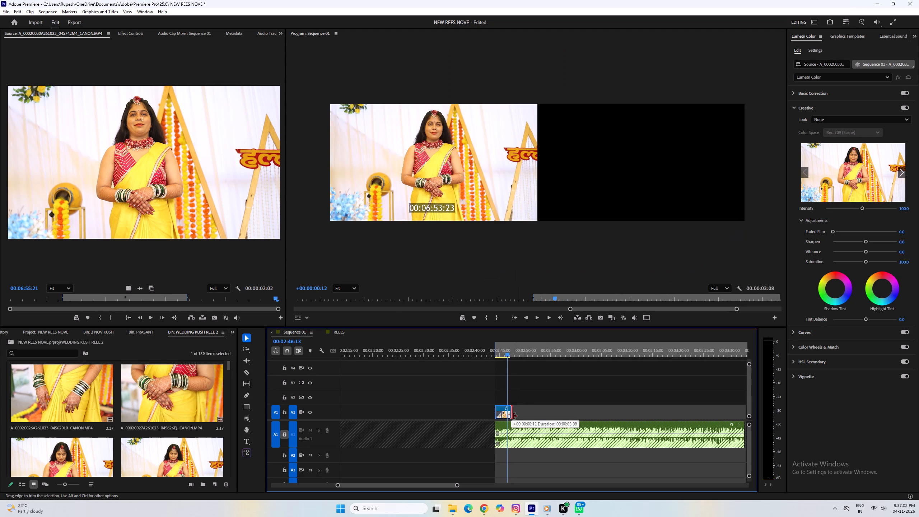
{"action": "key", "text": "space"}
{"action": "key", "text": "space"}
{"action": "key", "text": "space"}
{"action": "type", "text": "W"}
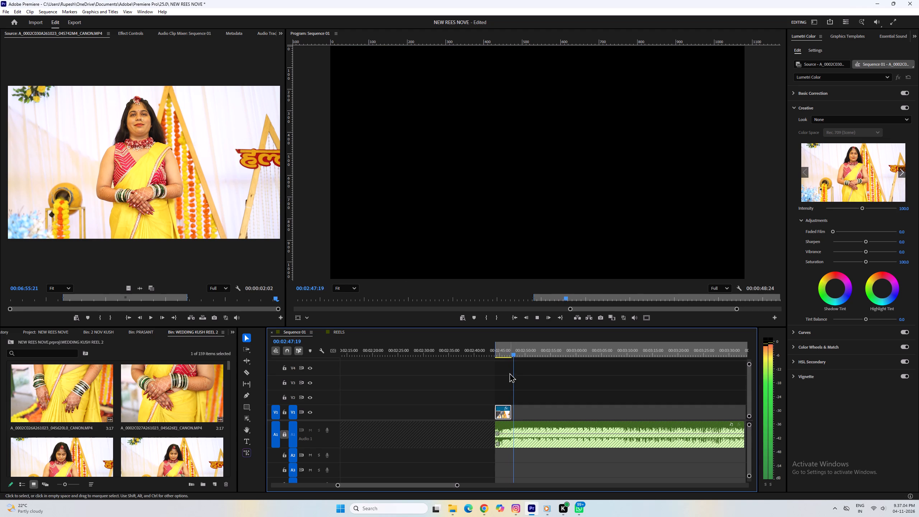
{"action": "left_click", "coordinate": [502, 357]}
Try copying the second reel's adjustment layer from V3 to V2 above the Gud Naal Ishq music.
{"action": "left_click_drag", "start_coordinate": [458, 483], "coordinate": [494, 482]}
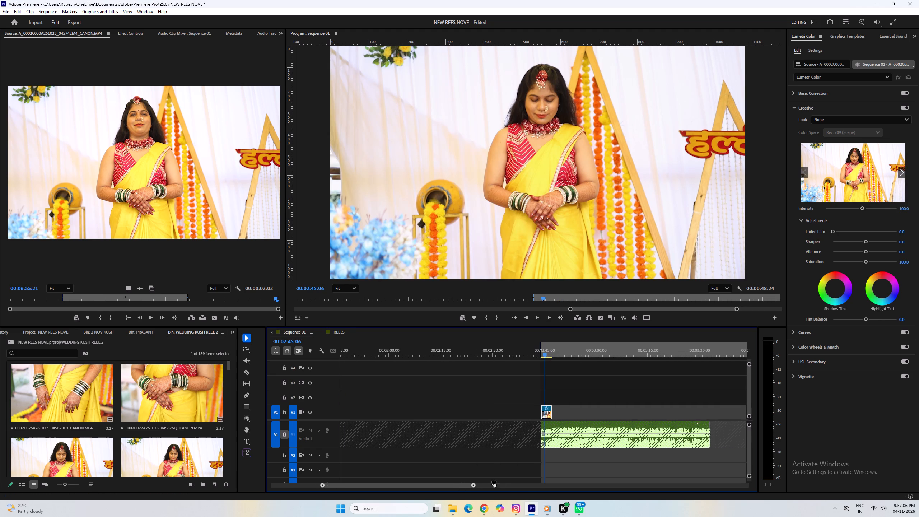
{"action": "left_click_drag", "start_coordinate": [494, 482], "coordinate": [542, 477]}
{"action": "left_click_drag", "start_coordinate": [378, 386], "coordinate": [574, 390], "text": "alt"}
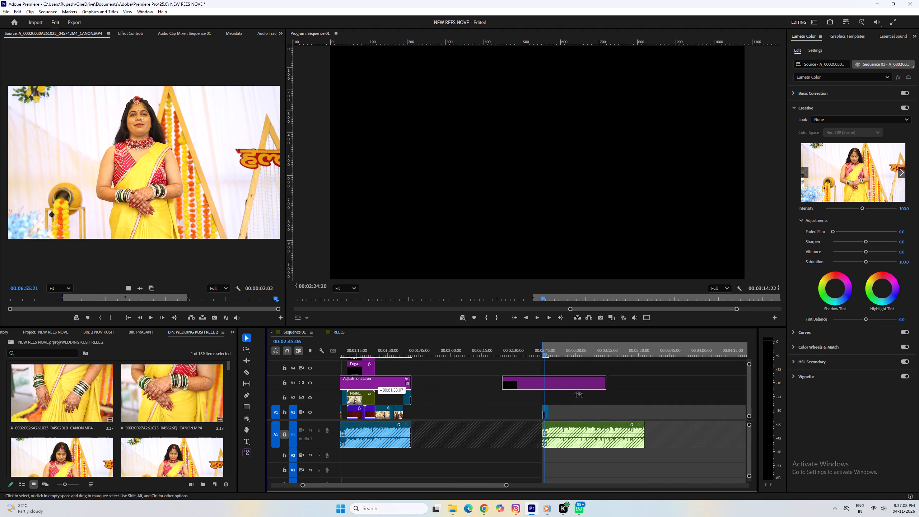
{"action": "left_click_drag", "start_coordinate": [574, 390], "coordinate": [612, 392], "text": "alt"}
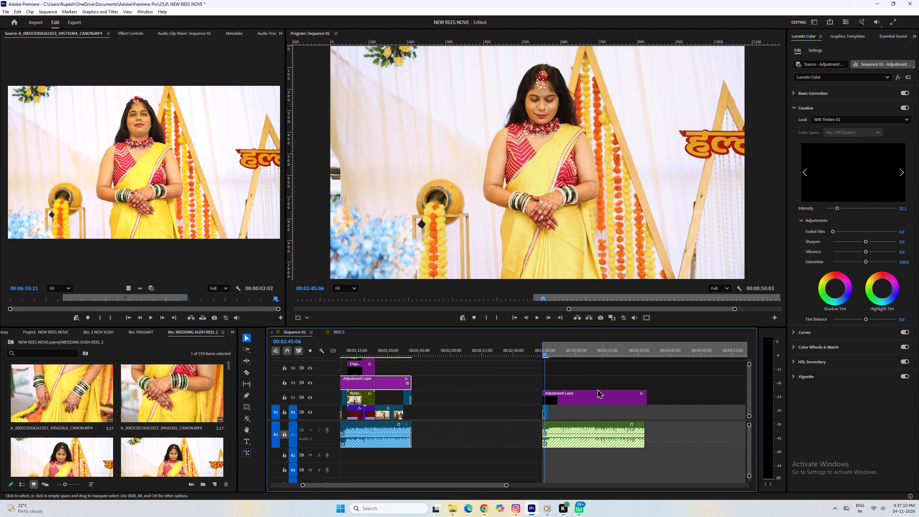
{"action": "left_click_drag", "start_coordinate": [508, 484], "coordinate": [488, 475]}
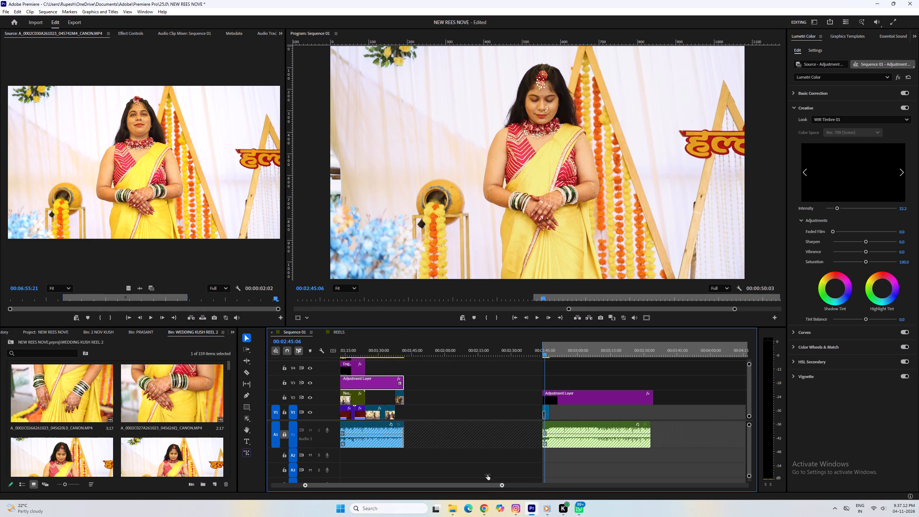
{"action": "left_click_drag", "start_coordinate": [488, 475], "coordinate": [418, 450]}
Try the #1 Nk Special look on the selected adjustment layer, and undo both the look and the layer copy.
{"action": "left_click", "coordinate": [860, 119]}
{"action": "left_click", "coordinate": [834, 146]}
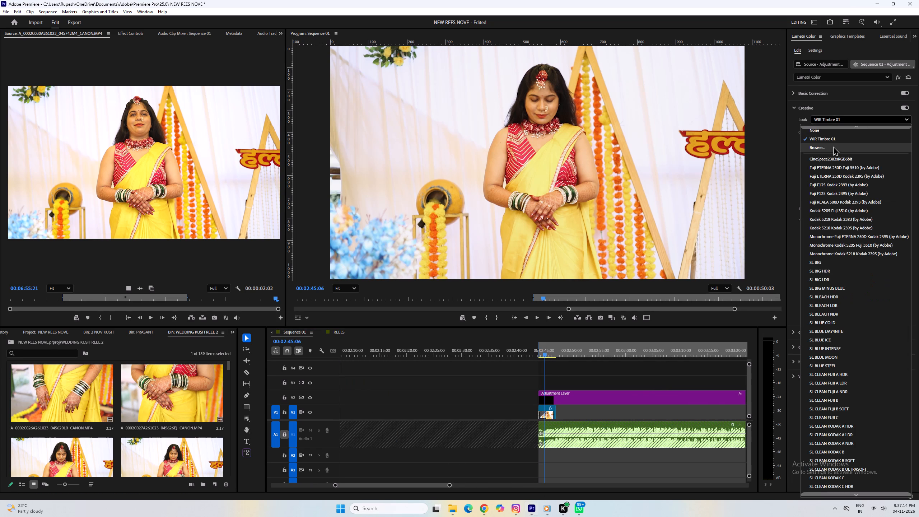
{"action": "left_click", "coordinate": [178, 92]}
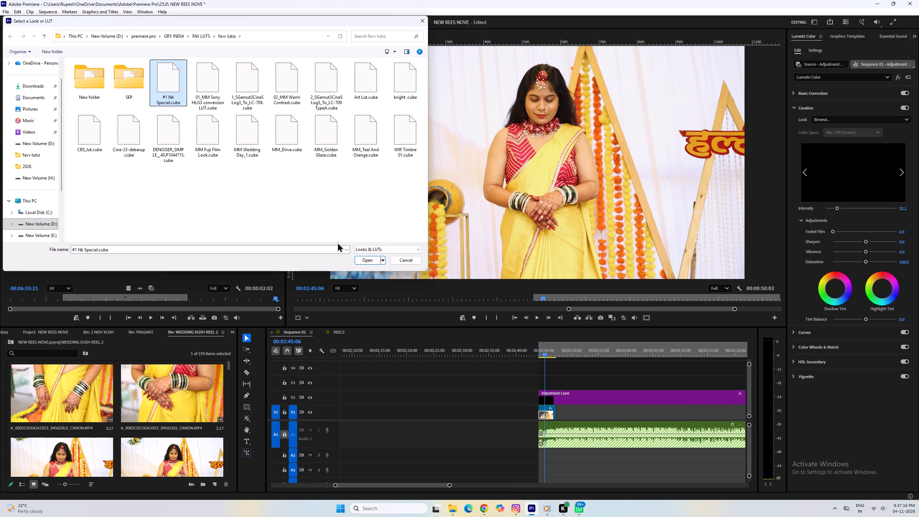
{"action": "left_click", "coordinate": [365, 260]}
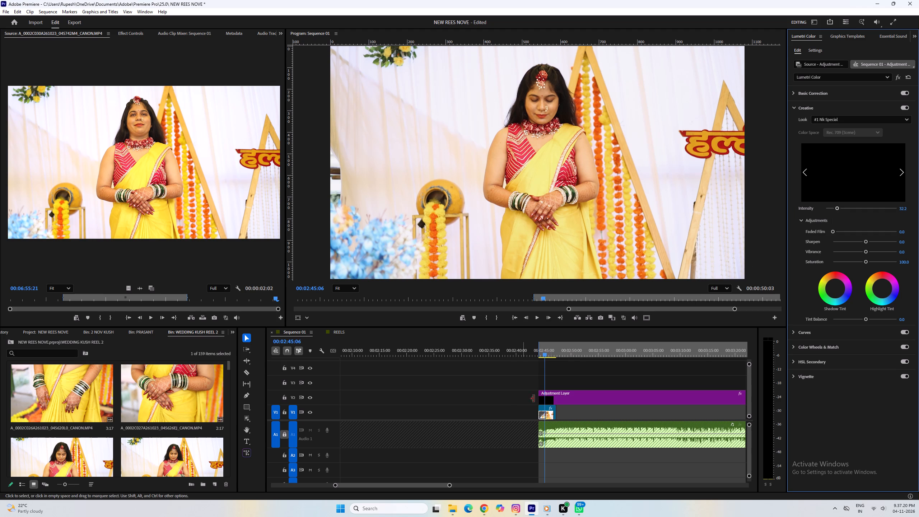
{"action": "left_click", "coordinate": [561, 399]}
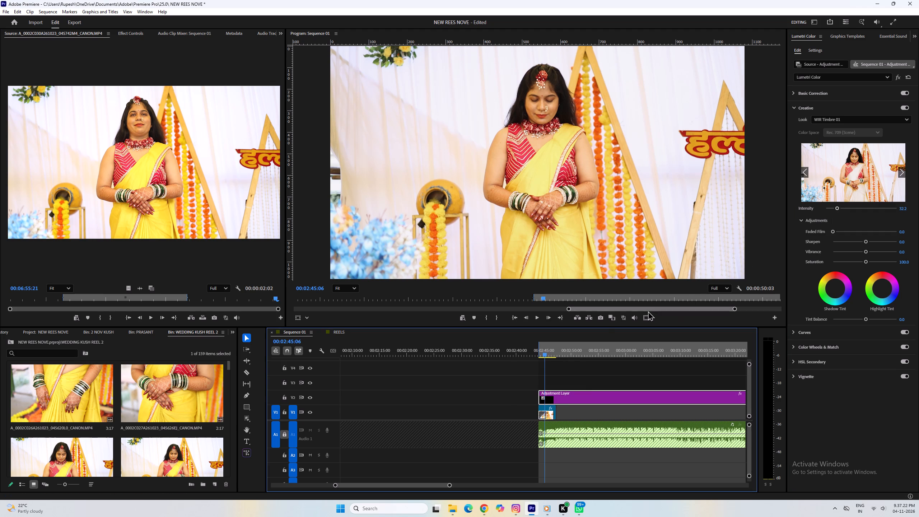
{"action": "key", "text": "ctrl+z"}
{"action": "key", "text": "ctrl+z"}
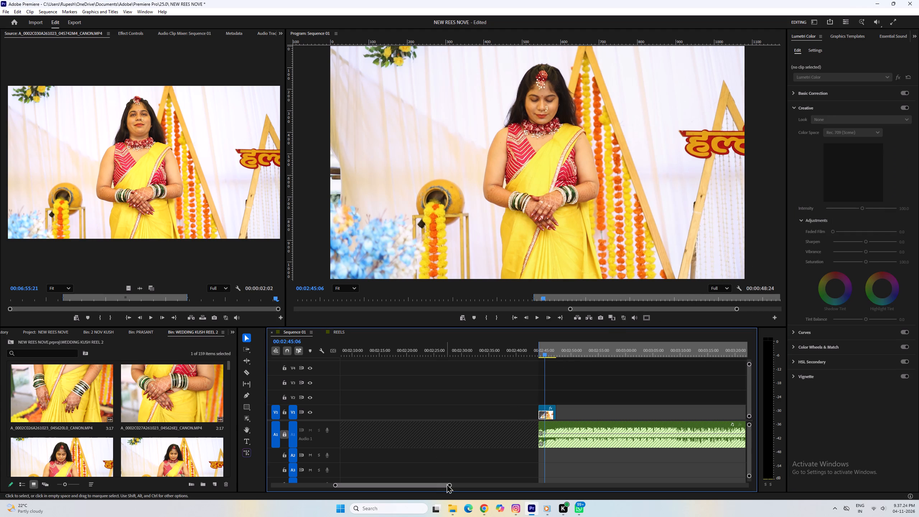
Copy the second reel's adjustment layer onto V2 above the Gud Naal Ishq music.
{"action": "left_click_drag", "start_coordinate": [451, 485], "coordinate": [559, 471]}
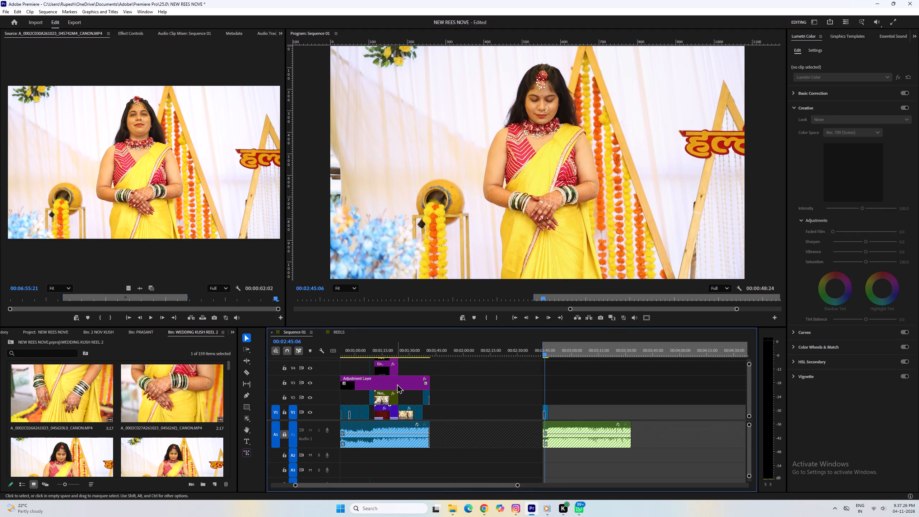
{"action": "left_click_drag", "start_coordinate": [397, 384], "coordinate": [598, 397]}
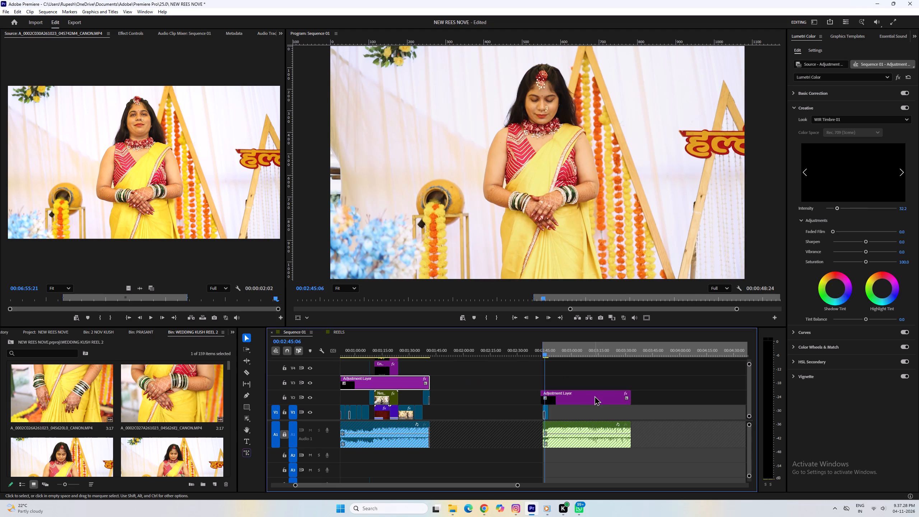
Apply the #1 Nk Special.cube look to the copied adjustment layer over the third reel.
{"action": "left_click", "coordinate": [593, 396]}
{"action": "left_click", "coordinate": [851, 121]}
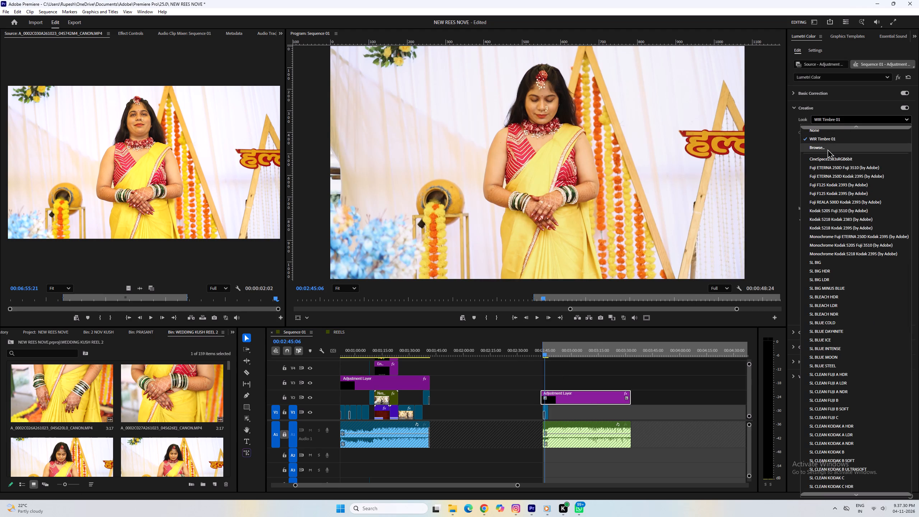
{"action": "left_click", "coordinate": [827, 149]}
{"action": "left_click", "coordinate": [175, 84]}
{"action": "left_click", "coordinate": [362, 258]}
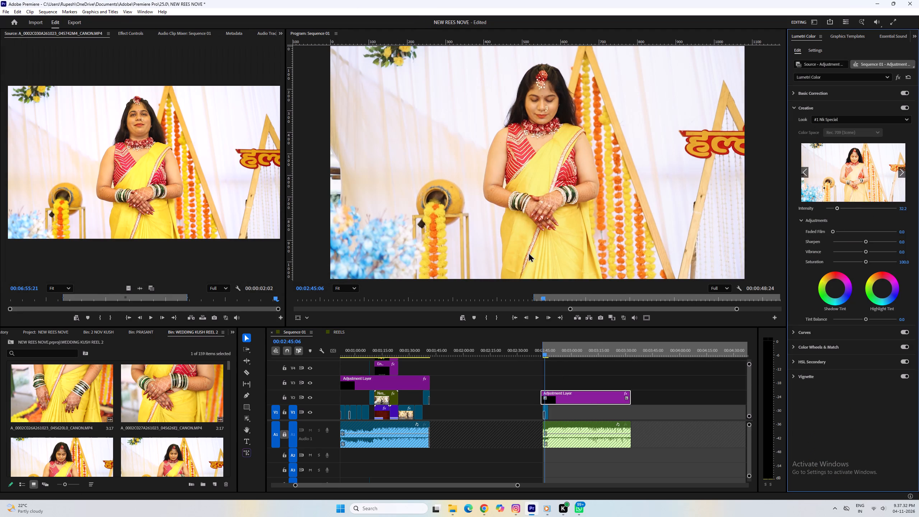
Move the third reel's adjustment layer up to V3 and align its start with the music at 00:02:44:03.
{"action": "key", "text": "space"}
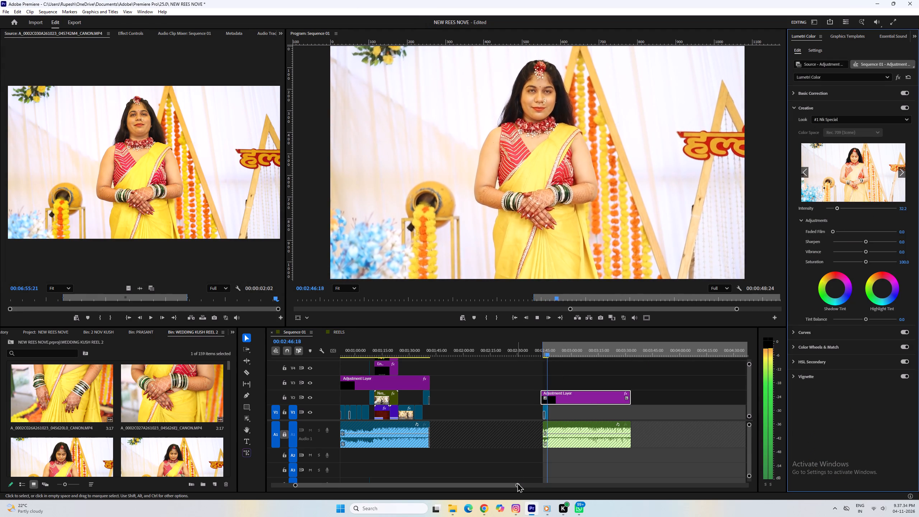
{"action": "left_click_drag", "start_coordinate": [518, 483], "coordinate": [457, 469]}
{"action": "left_click_drag", "start_coordinate": [553, 397], "coordinate": [556, 390]}
{"action": "left_click_drag", "start_coordinate": [549, 383], "coordinate": [554, 382]}
Replay the graded opening and lock video track V3.
{"action": "left_click", "coordinate": [536, 352]}
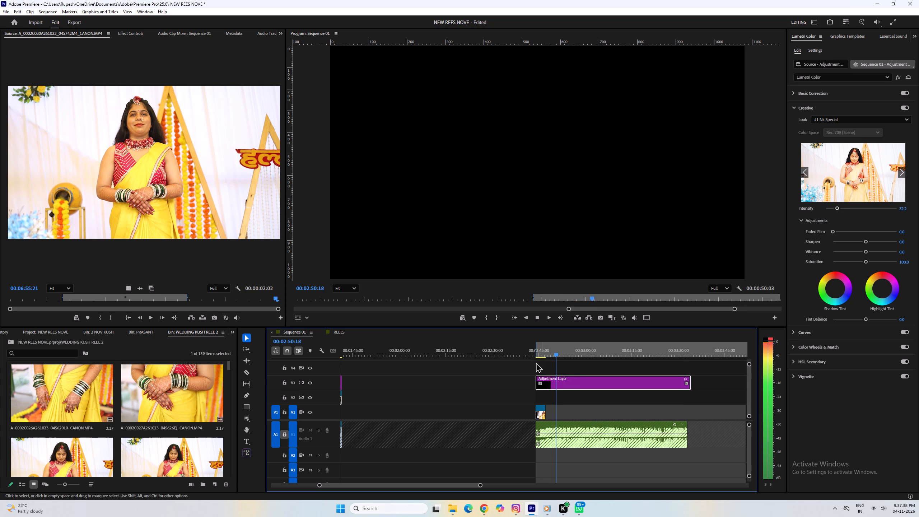
{"action": "left_click_drag", "start_coordinate": [541, 349], "coordinate": [537, 348]}
{"action": "key", "text": "space"}
{"action": "left_click", "coordinate": [282, 382]}
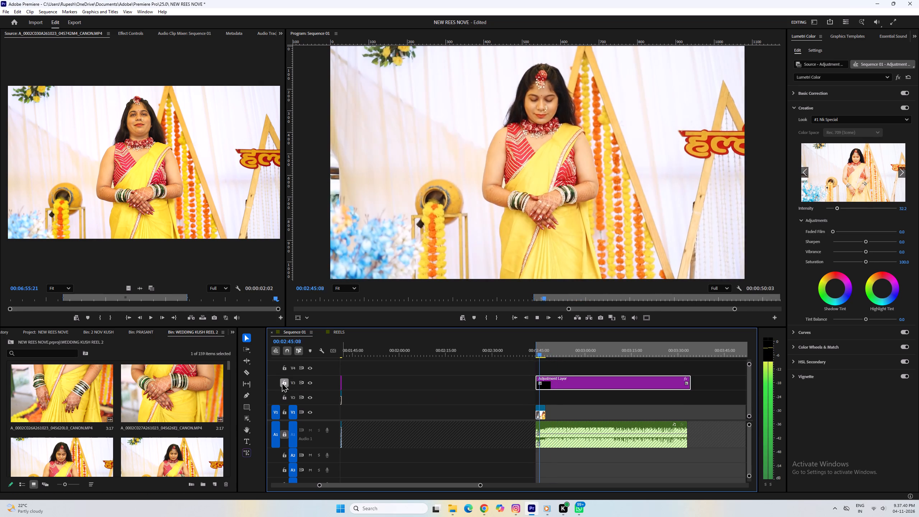
Review the opening once more and nest the haldi clip on V1 under the default name.
{"action": "left_click_drag", "start_coordinate": [481, 484], "coordinate": [427, 480]}
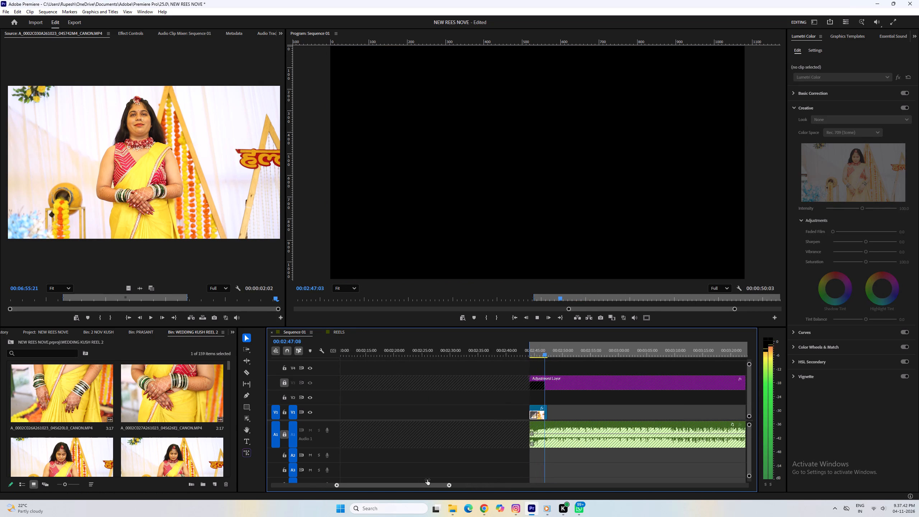
{"action": "left_click_drag", "start_coordinate": [427, 480], "coordinate": [415, 479]}
{"action": "left_click", "coordinate": [535, 352]}
{"action": "key", "text": "space"}
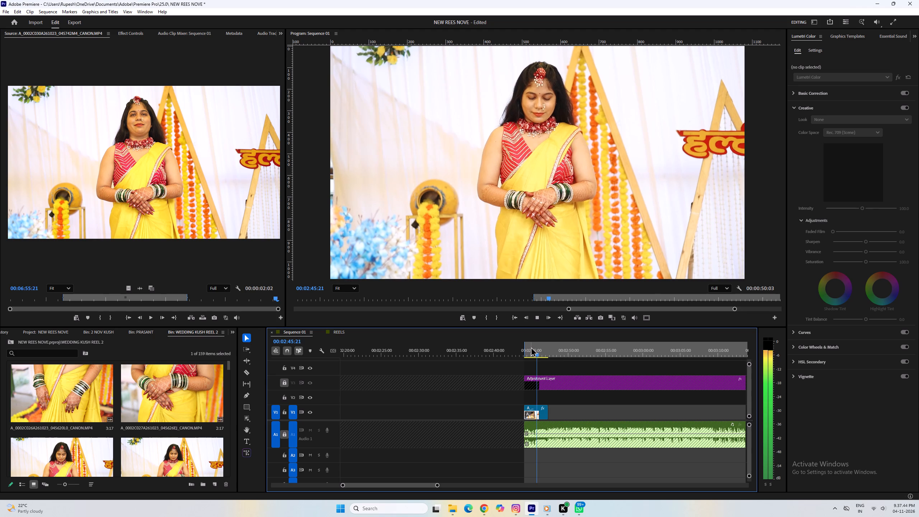
{"action": "key", "text": "space"}
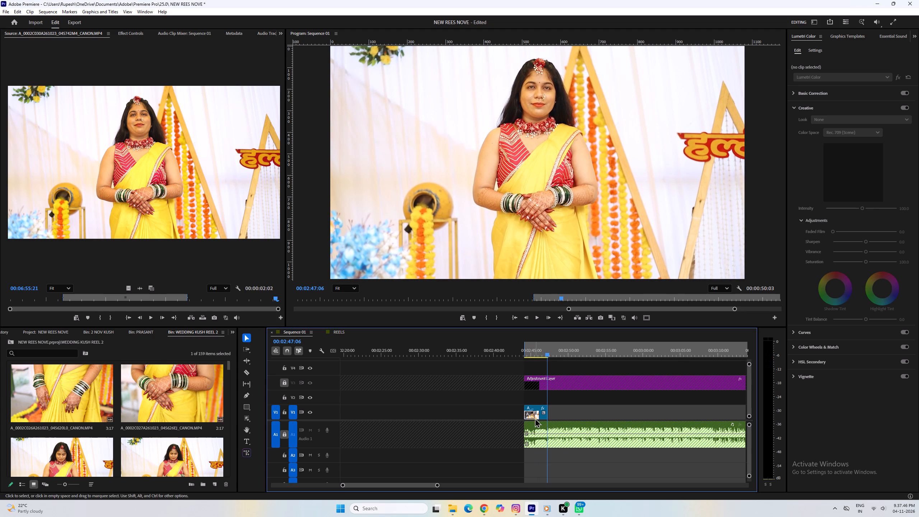
{"action": "left_click_drag", "start_coordinate": [534, 413], "coordinate": [519, 407]}
{"action": "left_click", "coordinate": [537, 414]}
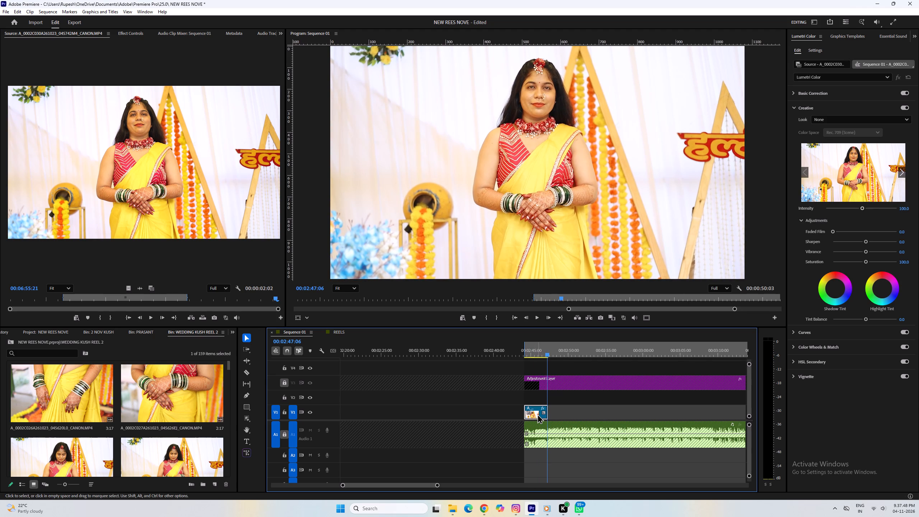
{"action": "left_click", "coordinate": [527, 410]}
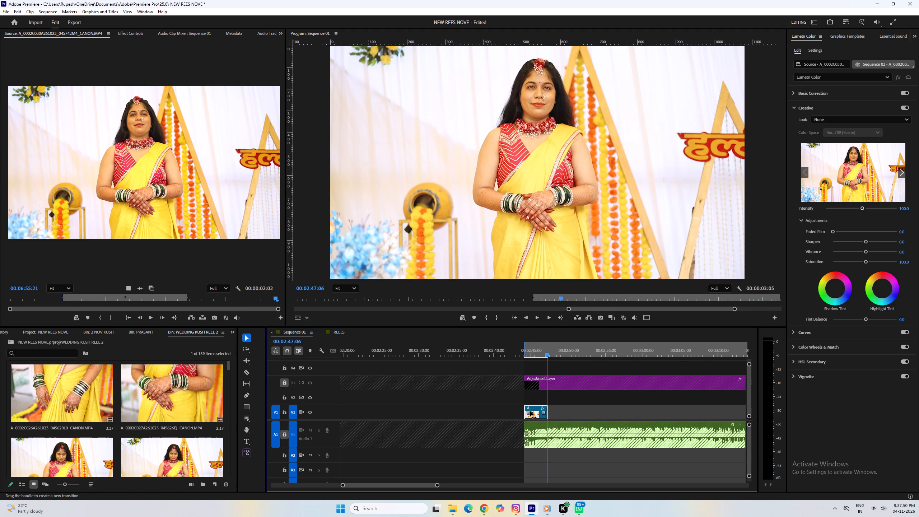
{"action": "left_click", "coordinate": [530, 411]}
{"action": "left_click", "coordinate": [533, 414]}
{"action": "left_click", "coordinate": [538, 417]}
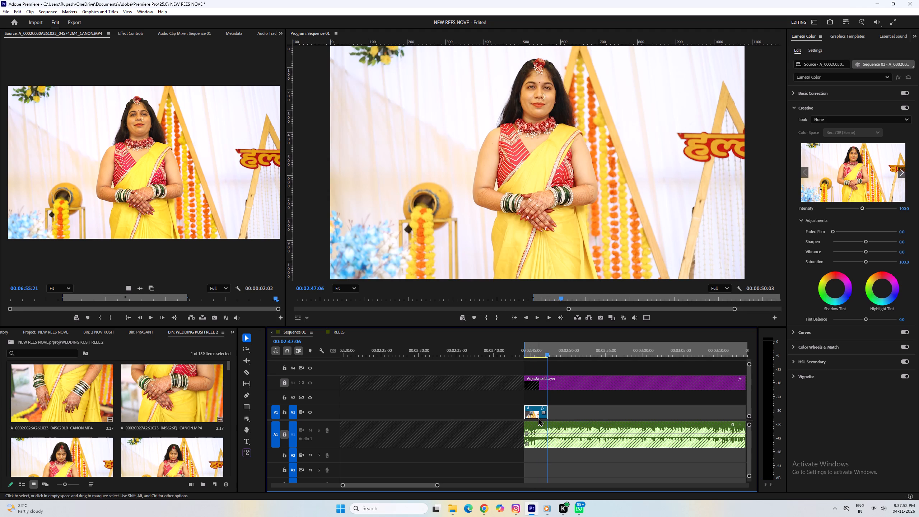
{"action": "right_click", "coordinate": [538, 417]}
{"action": "left_click", "coordinate": [561, 235]}
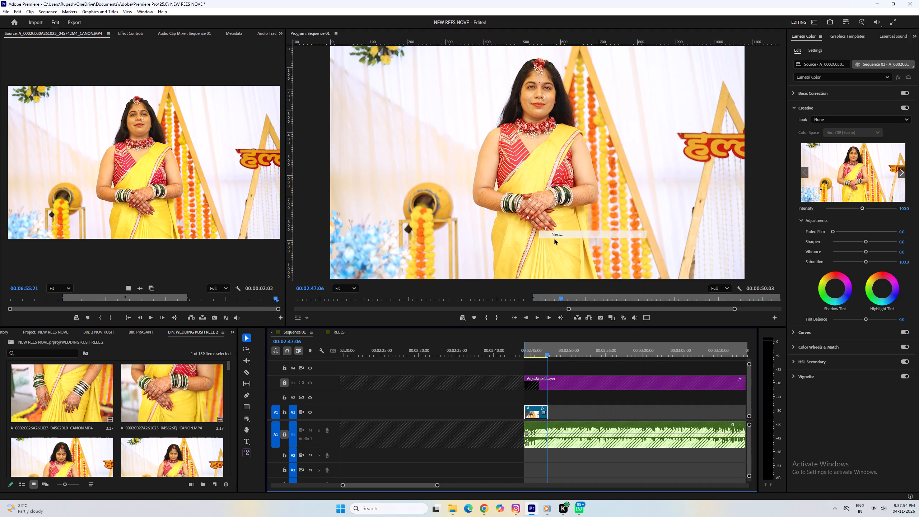
{"action": "left_click", "coordinate": [472, 261]}
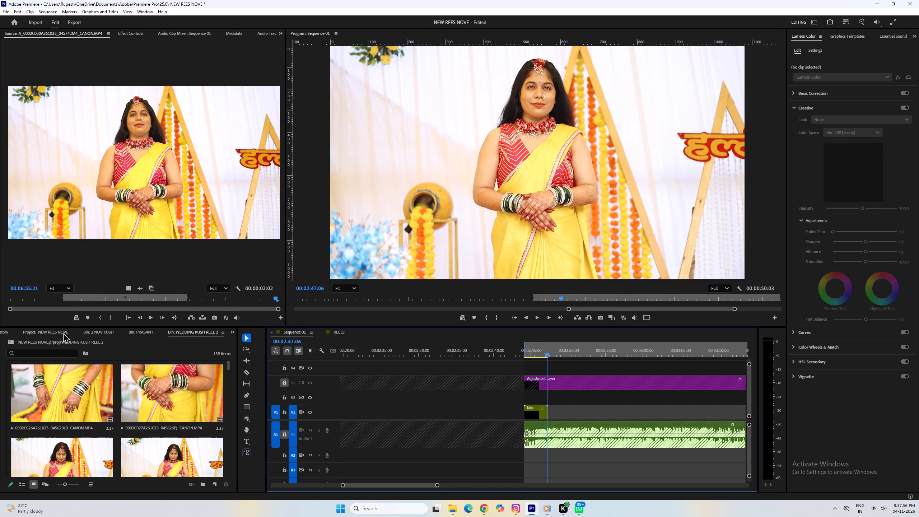
Find the Warp Stabilizer effect and apply it to the nested haldi clip on V1.
{"action": "left_click", "coordinate": [58, 333]}
{"action": "left_click", "coordinate": [0, 334]}
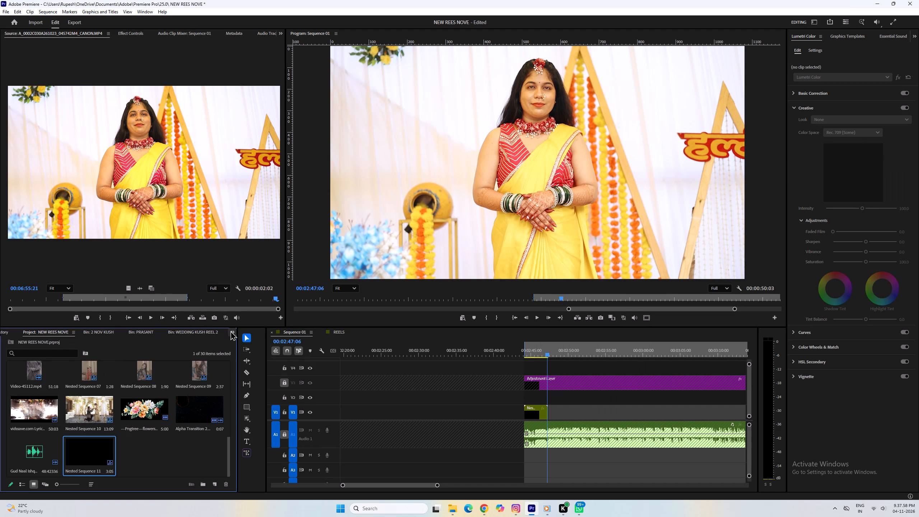
{"action": "left_click", "coordinate": [230, 331]}
{"action": "left_click", "coordinate": [235, 371]}
{"action": "left_click", "coordinate": [46, 348]}
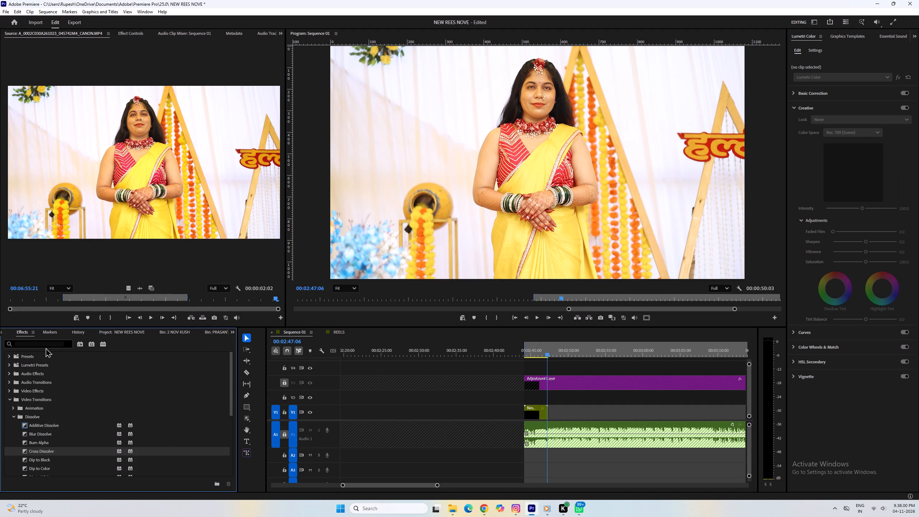
{"action": "left_click", "coordinate": [43, 345]}
{"action": "type", "text": "WA"}
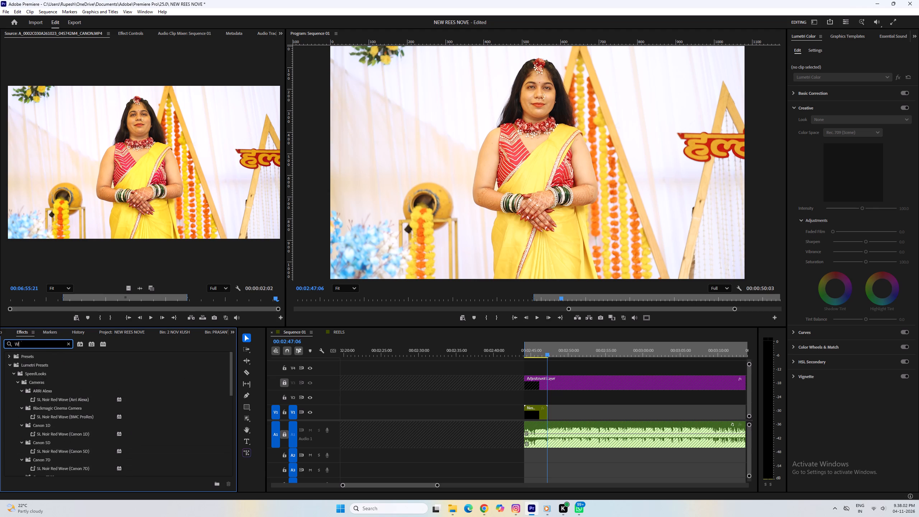
{"action": "key", "text": "r"}
{"action": "left_click_drag", "start_coordinate": [56, 409], "coordinate": [535, 416]}
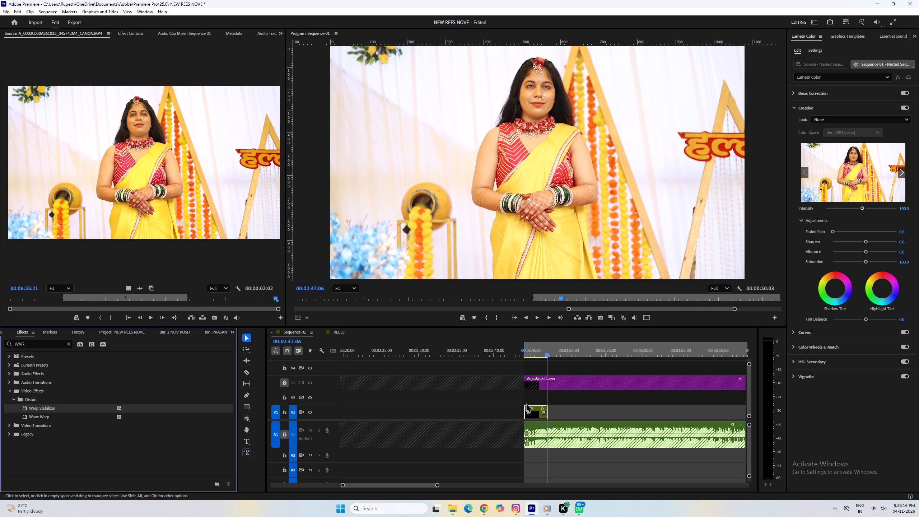
Review the nested haldi clip's effect settings, inner sequence and playback, glance at the REELS sequence, and return to the clip's start at 00:02:44:03.
{"action": "left_click", "coordinate": [132, 34]}
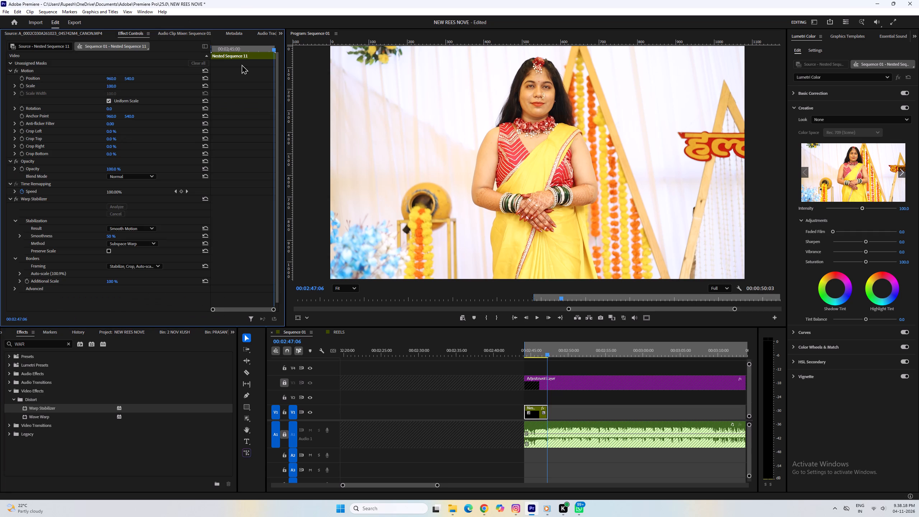
{"action": "left_click_drag", "start_coordinate": [222, 48], "coordinate": [182, 58]}
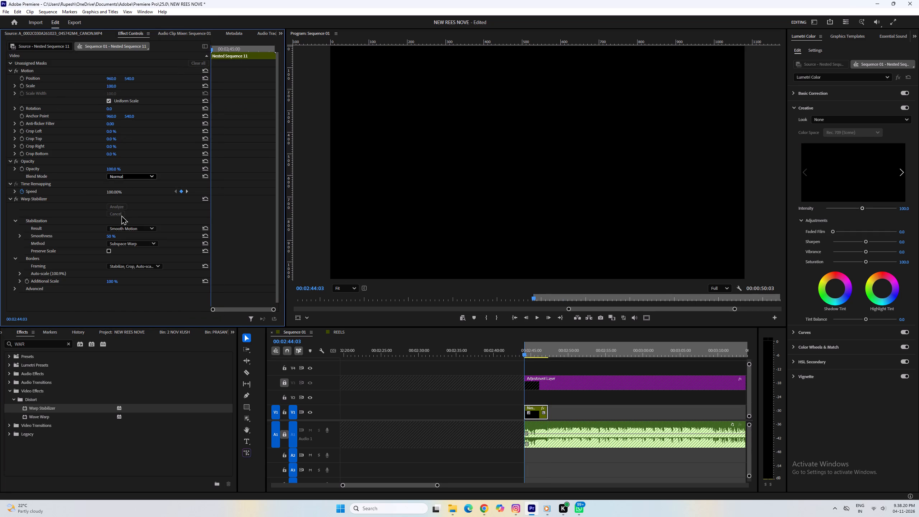
{"action": "double_click", "coordinate": [535, 407]}
{"action": "key", "text": "space"}
{"action": "key", "text": "space"}
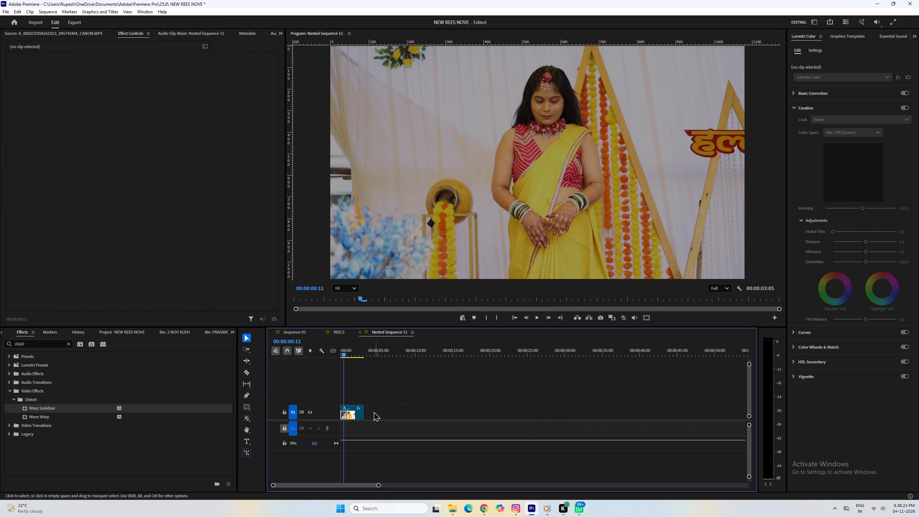
{"action": "left_click_drag", "start_coordinate": [347, 411], "coordinate": [313, 409]}
{"action": "left_click", "coordinate": [338, 330]}
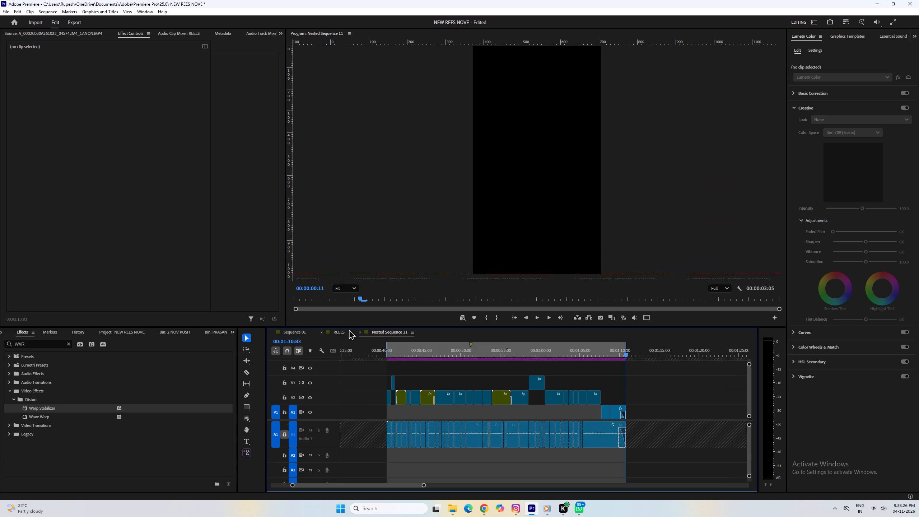
{"action": "key", "text": "space"}
{"action": "left_click", "coordinate": [292, 333]}
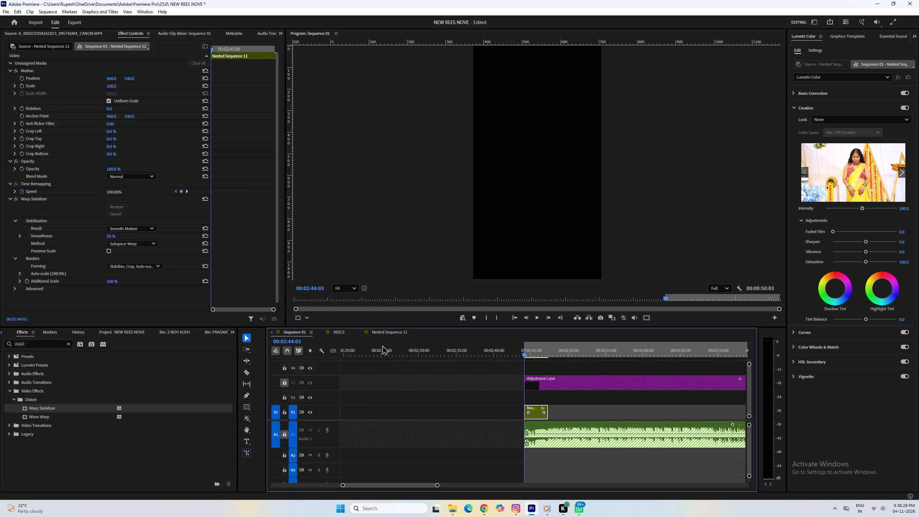
{"action": "key", "text": "space"}
{"action": "left_click", "coordinate": [535, 353]}
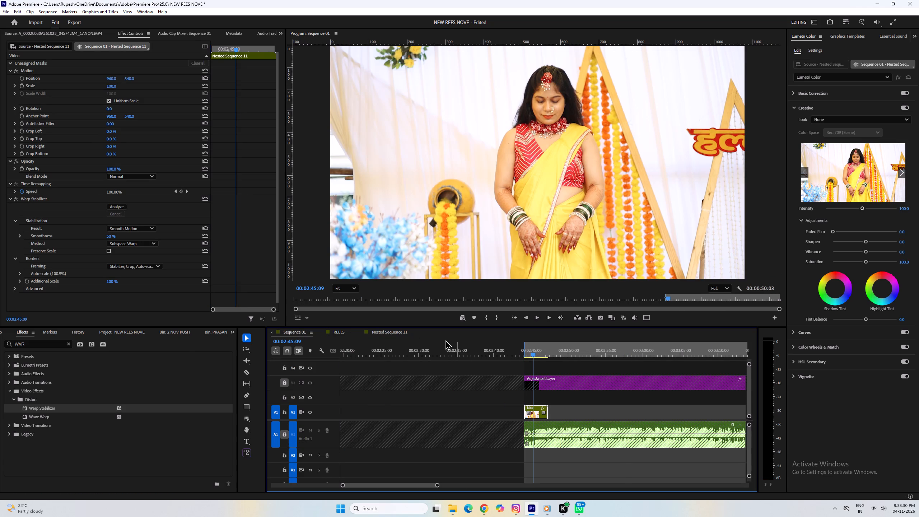
{"action": "key", "text": "space"}
{"action": "key", "text": "space"}
{"action": "left_click_drag", "start_coordinate": [249, 46], "coordinate": [248, 46]}
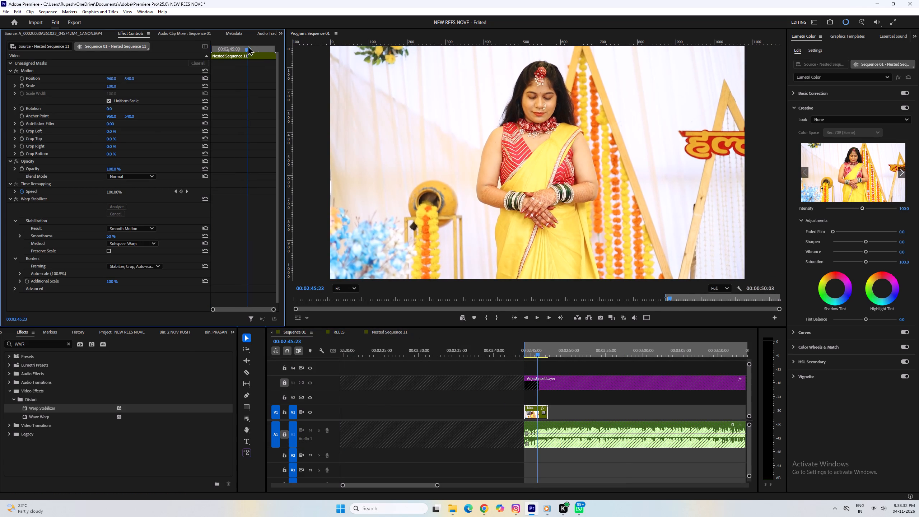
{"action": "left_click_drag", "start_coordinate": [248, 46], "coordinate": [178, 54]}
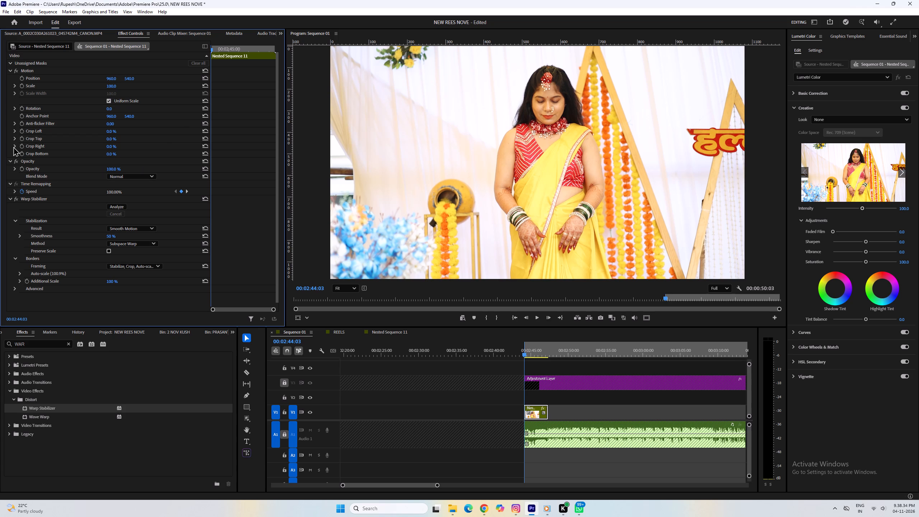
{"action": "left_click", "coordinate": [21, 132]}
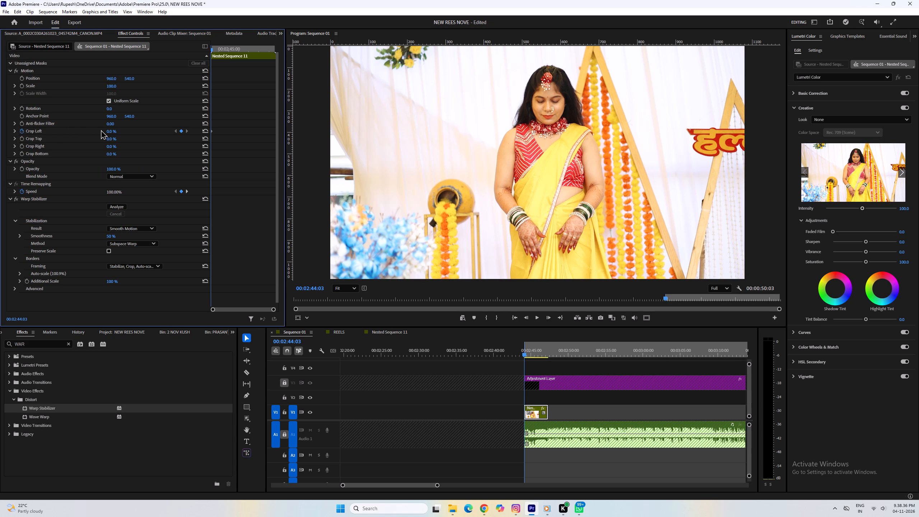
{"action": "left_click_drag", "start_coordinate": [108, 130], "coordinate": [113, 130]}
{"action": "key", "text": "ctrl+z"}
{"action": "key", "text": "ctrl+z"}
Keyframe Crop Top at 50% at the nested haldi clip's start, 00:02:44:03.
{"action": "left_click", "coordinate": [23, 139]}
{"action": "left_click_drag", "start_coordinate": [108, 136], "coordinate": [123, 138]}
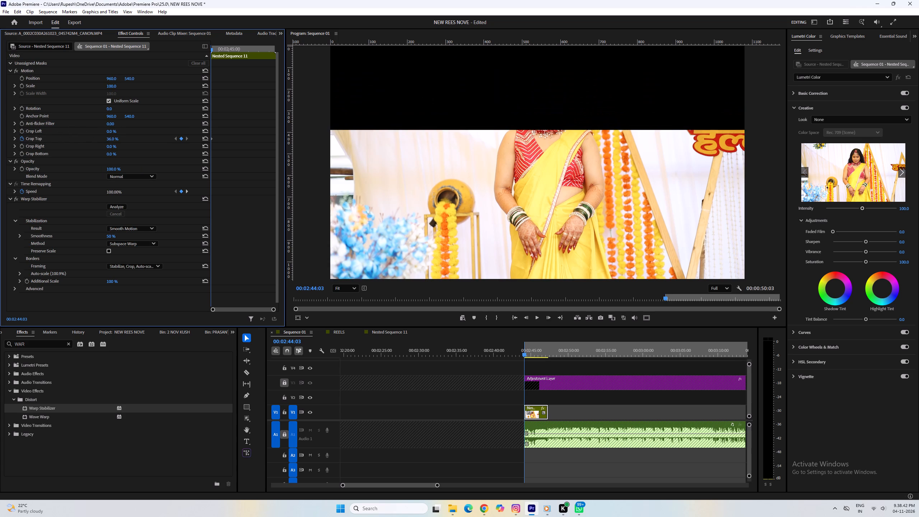
{"action": "left_click_drag", "start_coordinate": [123, 138], "coordinate": [127, 138]}
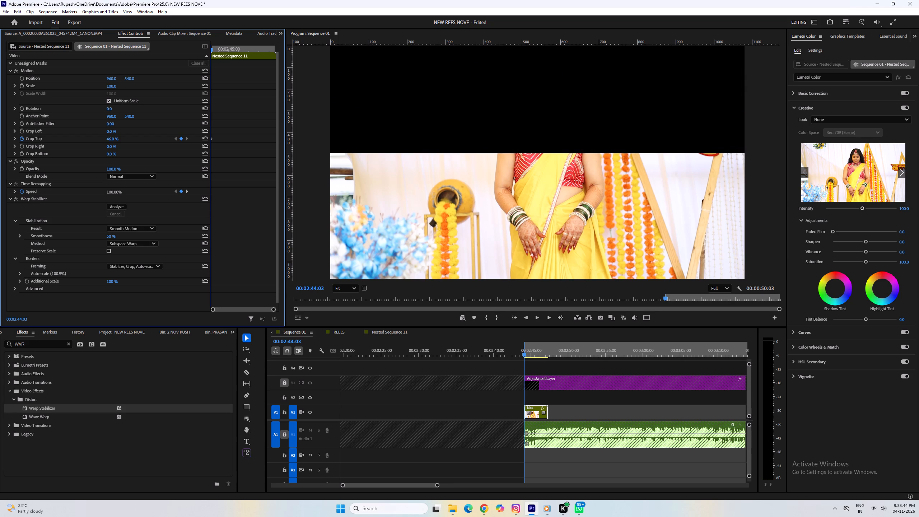
{"action": "left_click_drag", "start_coordinate": [127, 138], "coordinate": [129, 138]}
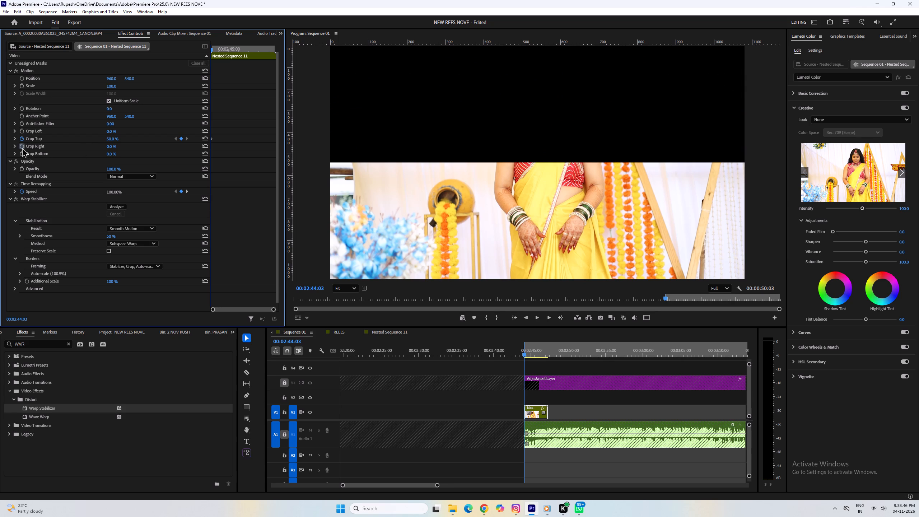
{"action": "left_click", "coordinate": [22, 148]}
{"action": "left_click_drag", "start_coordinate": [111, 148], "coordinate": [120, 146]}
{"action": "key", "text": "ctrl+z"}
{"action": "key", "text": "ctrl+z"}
Keyframe Crop Bottom at 50% at the nested haldi clip's start.
{"action": "left_click", "coordinate": [22, 155]}
{"action": "left_click_drag", "start_coordinate": [111, 154], "coordinate": [112, 154]}
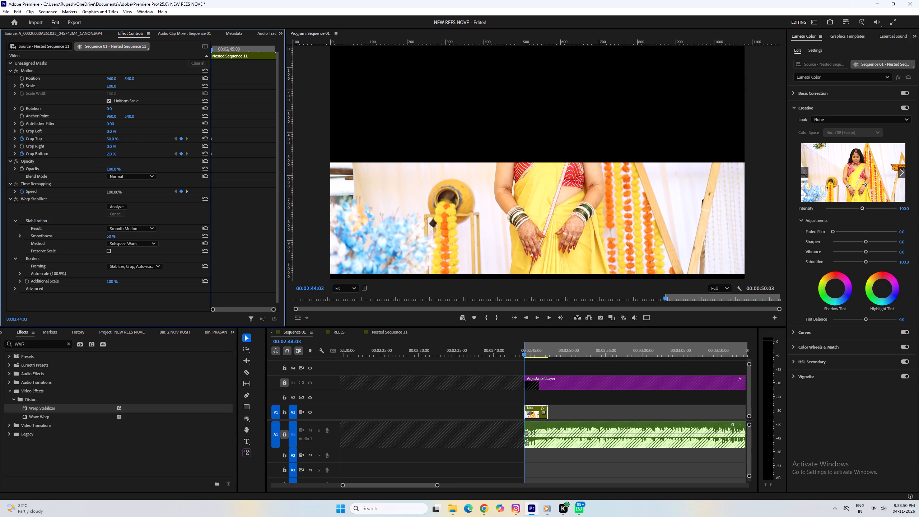
{"action": "left_click_drag", "start_coordinate": [112, 154], "coordinate": [129, 152]}
Keyframe Crop Top and Crop Bottom back to 0% at the clip's end, 00:02:47:07, and play back the opening reveal.
{"action": "left_click_drag", "start_coordinate": [216, 48], "coordinate": [269, 61]}
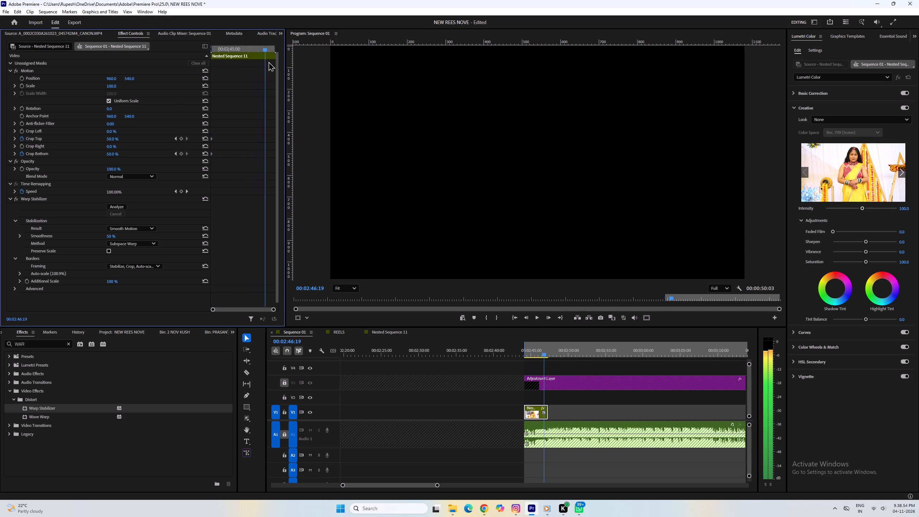
{"action": "left_click_drag", "start_coordinate": [269, 61], "coordinate": [283, 64]}
{"action": "left_click", "coordinate": [202, 139]}
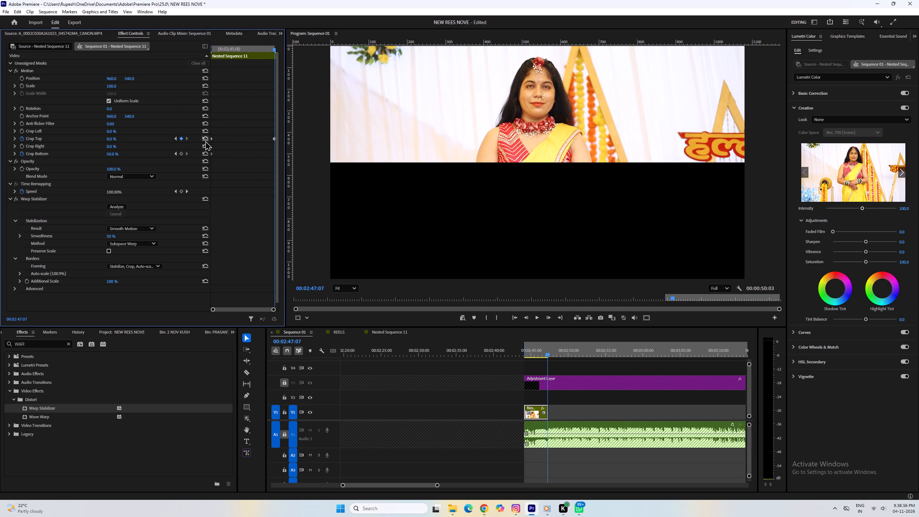
{"action": "left_click", "coordinate": [204, 154]}
{"action": "left_click_drag", "start_coordinate": [538, 347], "coordinate": [523, 348]}
{"action": "key", "text": "space"}
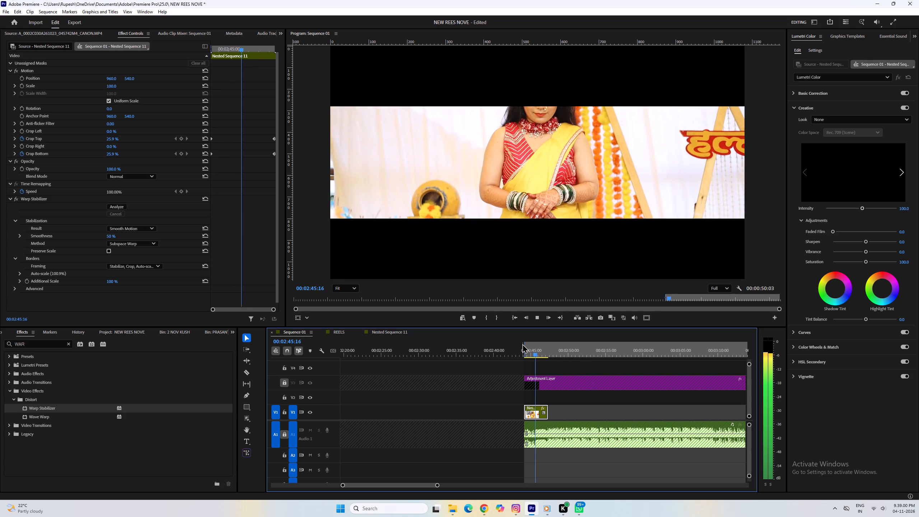
{"action": "key", "text": "space"}
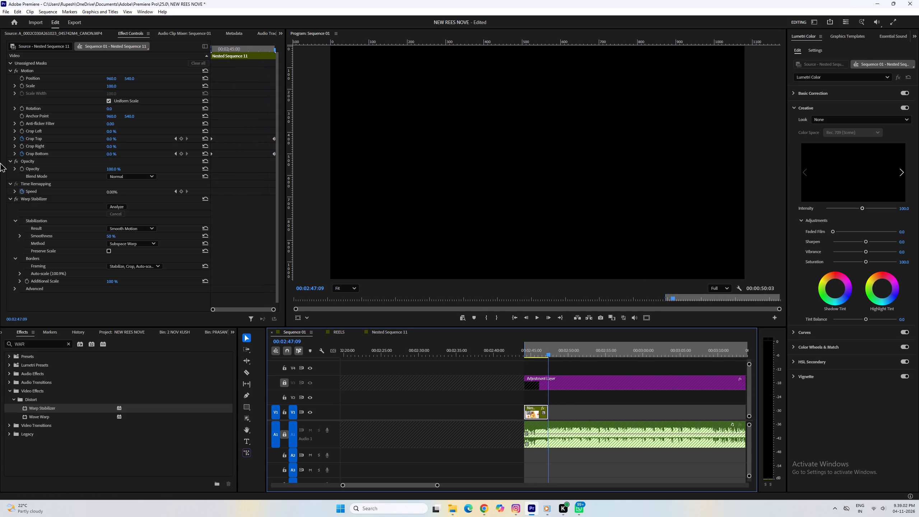
{"action": "key", "text": "space"}
Browse the WEDDING KUSH REEL 2 bin and open the group haldi shot A_0022C836A261023_055916BN_CANON.MP4 as the source.
{"action": "left_click", "coordinate": [38, 34]}
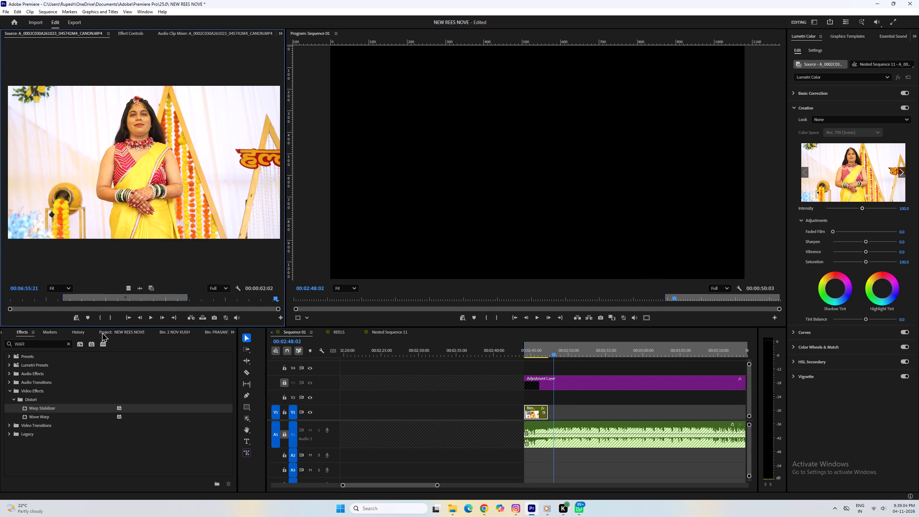
{"action": "left_click", "coordinate": [181, 329]}
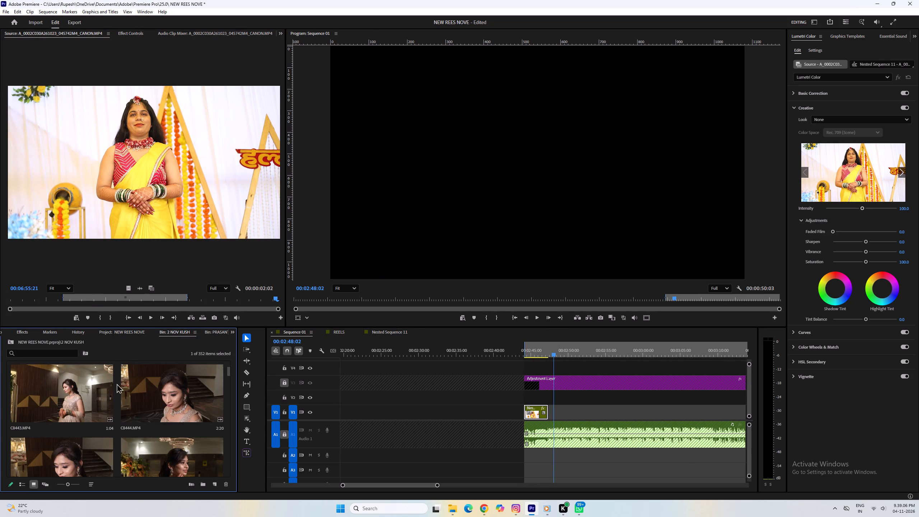
{"action": "key", "text": "grave"}
{"action": "left_click", "coordinate": [345, 29]}
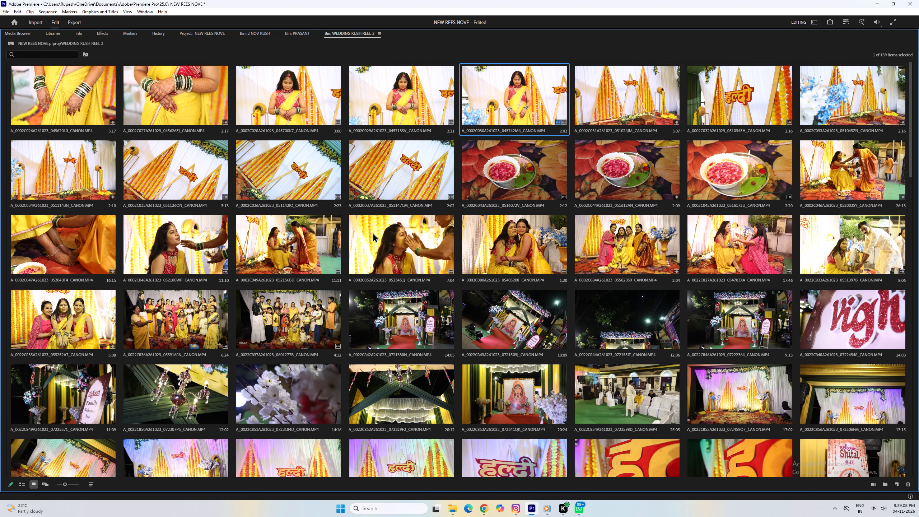
{"action": "scroll", "coordinate": [387, 242], "scroll_direction": "down", "scroll_amount": 1}
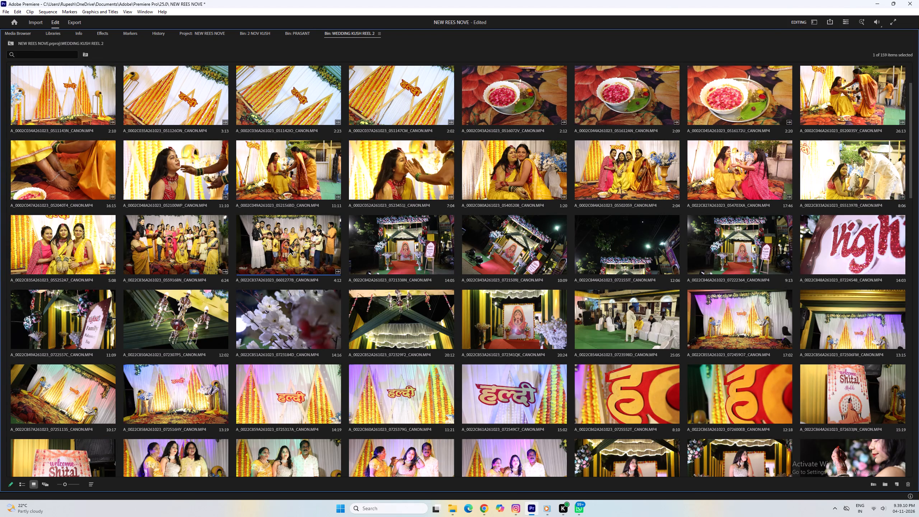
{"action": "double_click", "coordinate": [165, 252]}
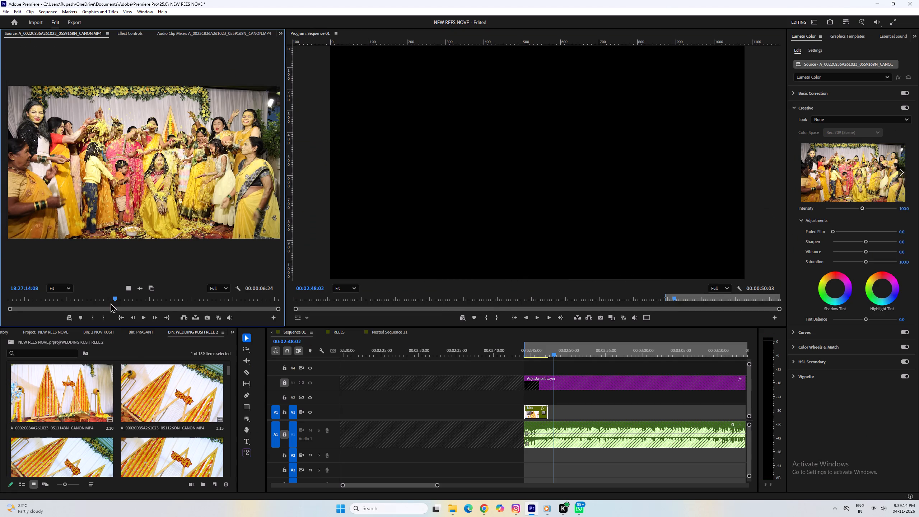
Mark the petal-throwing moment from 18:27:13:08 with a 1:23 duration and place its video on V1 after the nested haldi clip.
{"action": "left_click_drag", "start_coordinate": [111, 303], "coordinate": [0, 296]}
{"action": "key", "text": "space"}
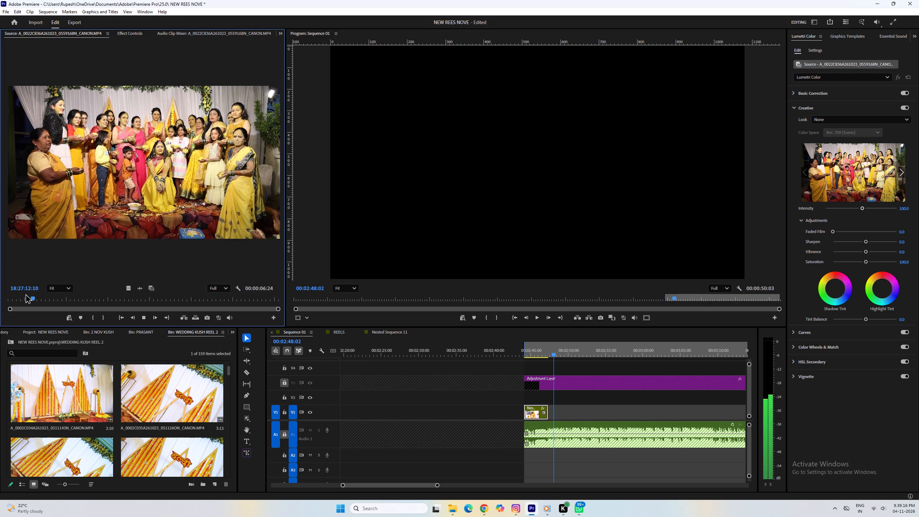
{"action": "left_click_drag", "start_coordinate": [25, 295], "coordinate": [74, 299]}
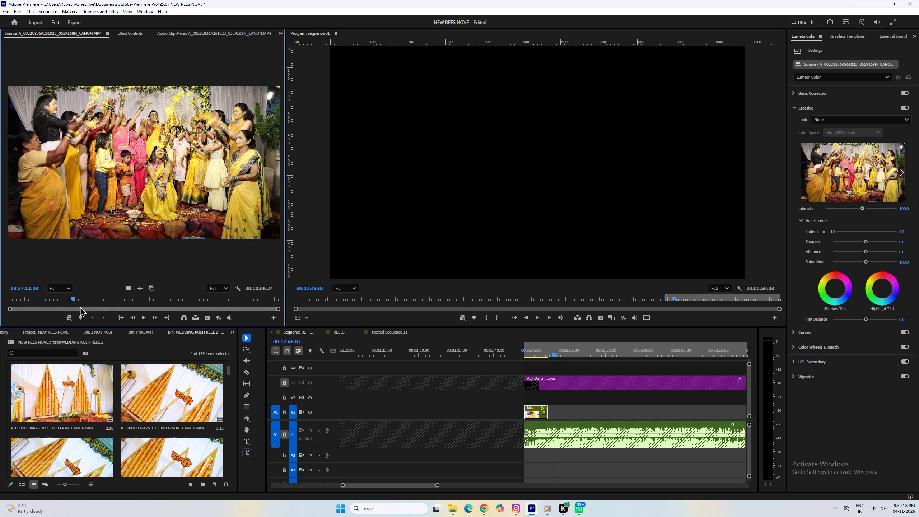
{"action": "left_click", "coordinate": [97, 317]}
{"action": "left_click", "coordinate": [96, 318]}
{"action": "key", "text": "space"}
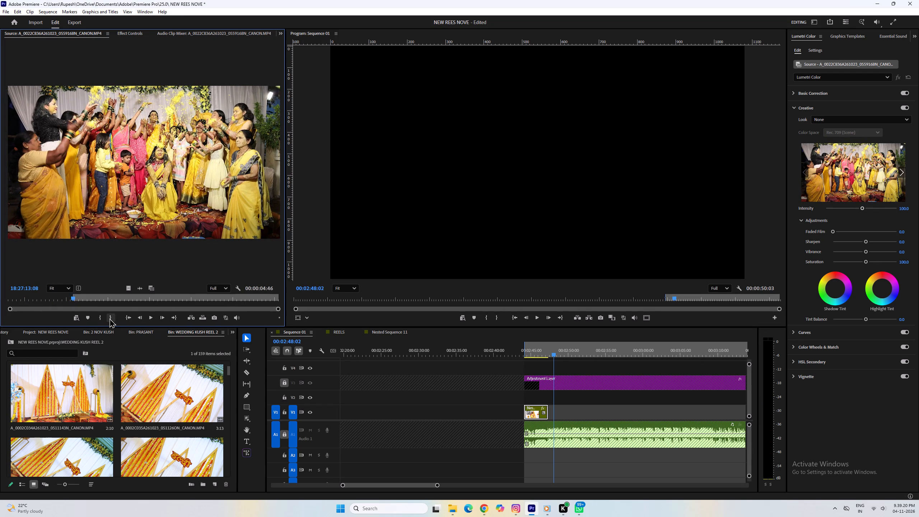
{"action": "left_click", "coordinate": [110, 318]}
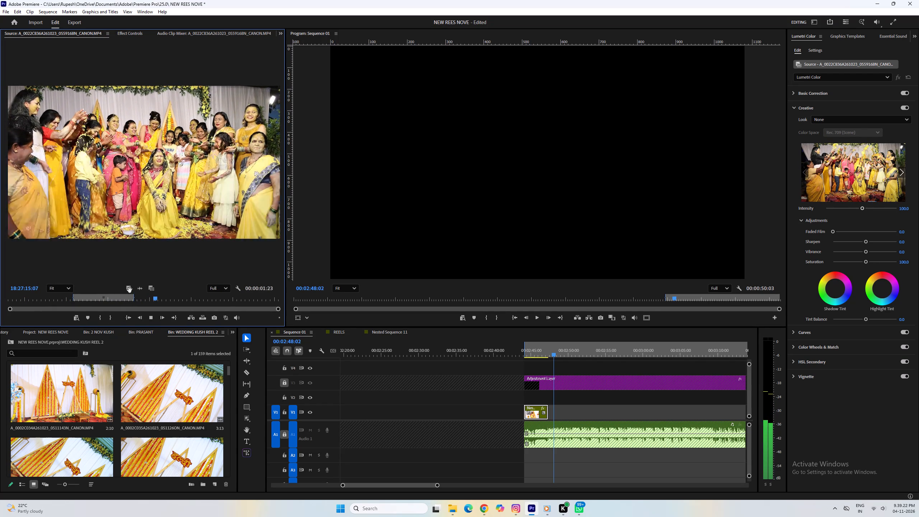
{"action": "key", "text": "space"}
{"action": "left_click_drag", "start_coordinate": [130, 290], "coordinate": [549, 408]}
Slow the petal-throwing group clip on V1 to 40% speed and extend its end to cover the slowed footage.
{"action": "left_click", "coordinate": [558, 417]}
{"action": "left_click", "coordinate": [555, 419]}
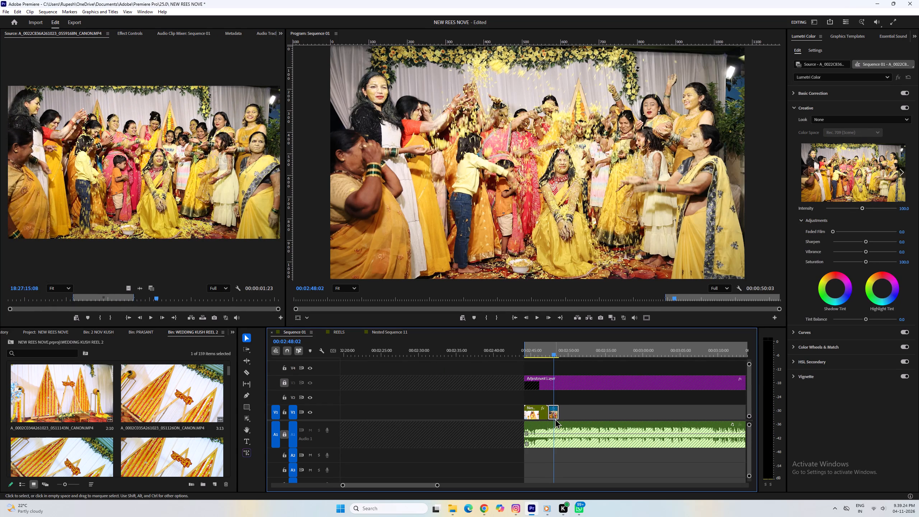
{"action": "key", "text": "ctrl+r"}
{"action": "key", "text": "4"}
{"action": "key", "text": "0"}
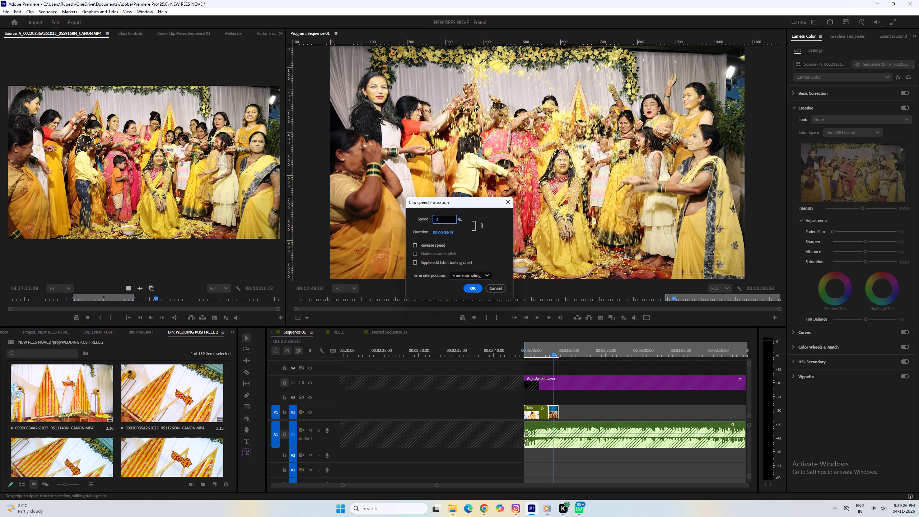
{"action": "key", "text": "Return"}
{"action": "left_click_drag", "start_coordinate": [575, 413], "coordinate": [582, 413]}
Play the slowed group clip against the music and ripple-trim its end to about 00:02:50:10.
{"action": "key", "text": "space"}
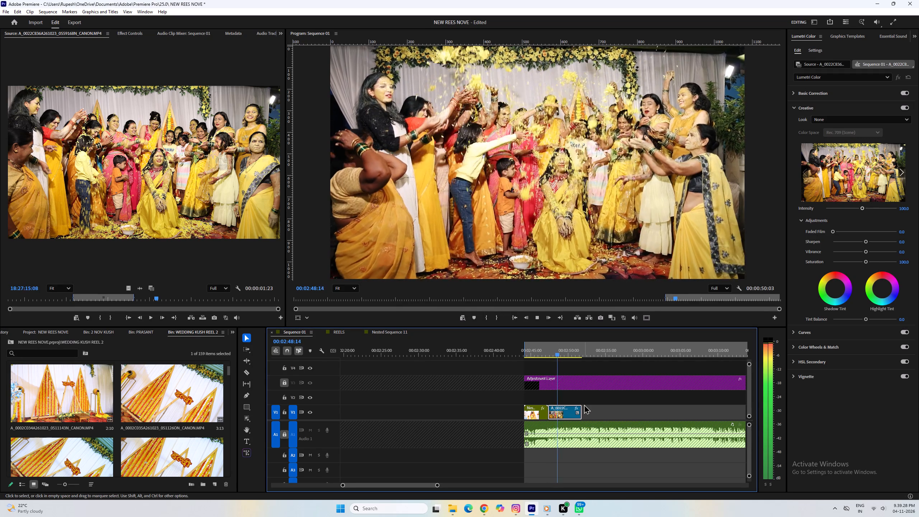
{"action": "scroll", "coordinate": [584, 404], "scroll_direction": "down", "scroll_amount": 5}
{"action": "key", "text": "space"}
{"action": "key", "text": "space"}
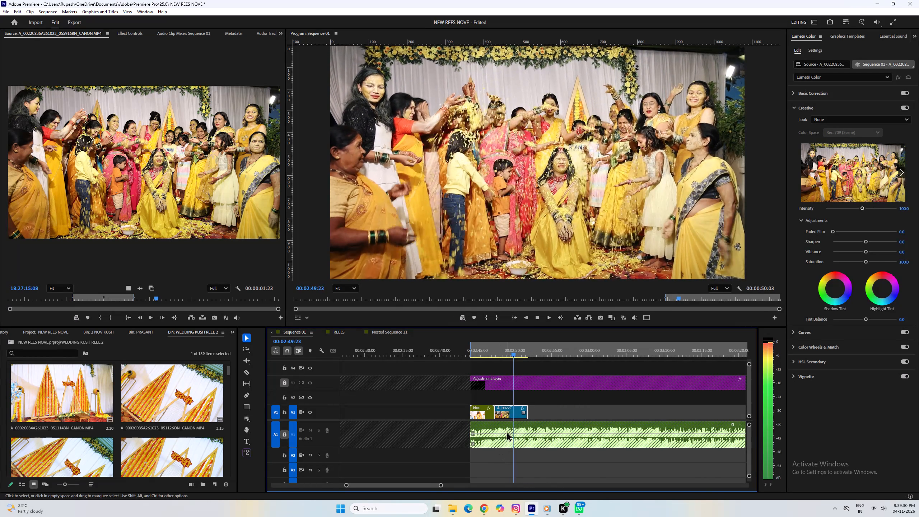
{"action": "key", "text": "space"}
{"action": "type", "text": "W"}
{"action": "key", "text": "space"}
{"action": "left_click", "coordinate": [500, 350]}
{"action": "key", "text": "space"}
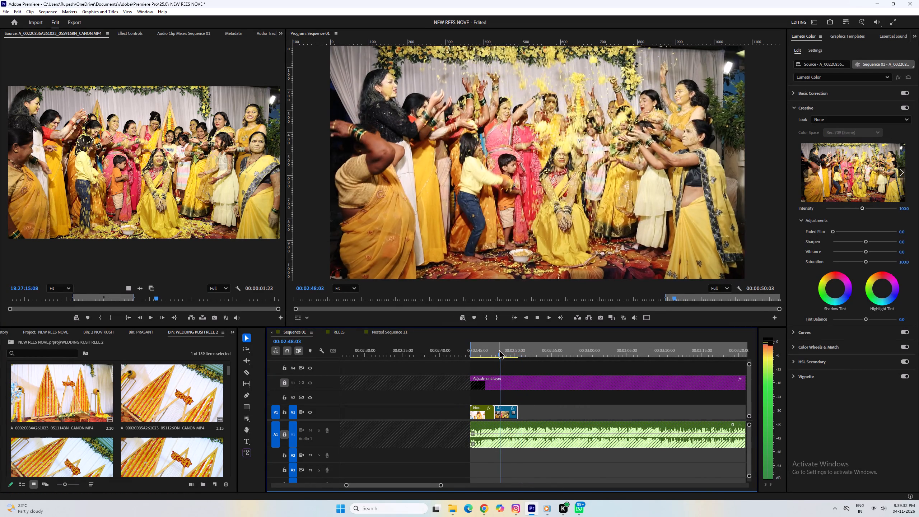
{"action": "key", "text": "space"}
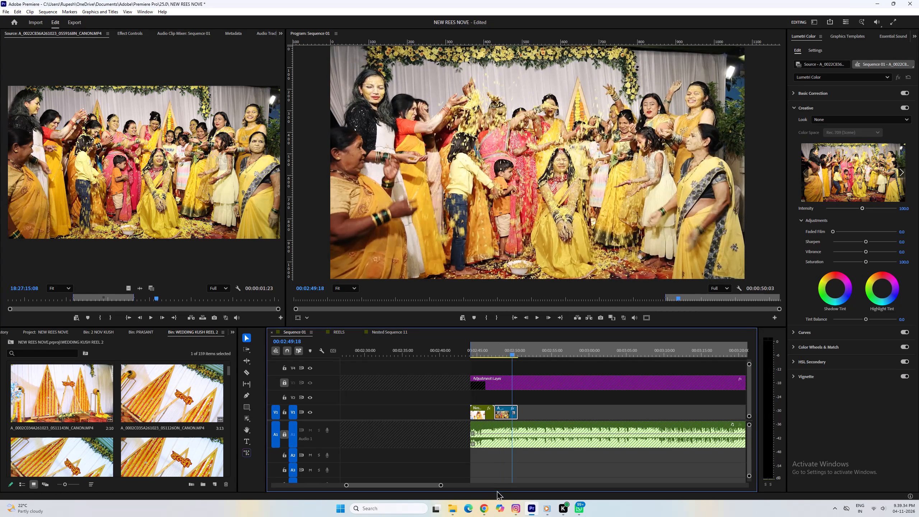
{"action": "key", "text": "space"}
{"action": "key", "text": "space"}
{"action": "key", "text": "space"}
{"action": "key", "text": "w"}
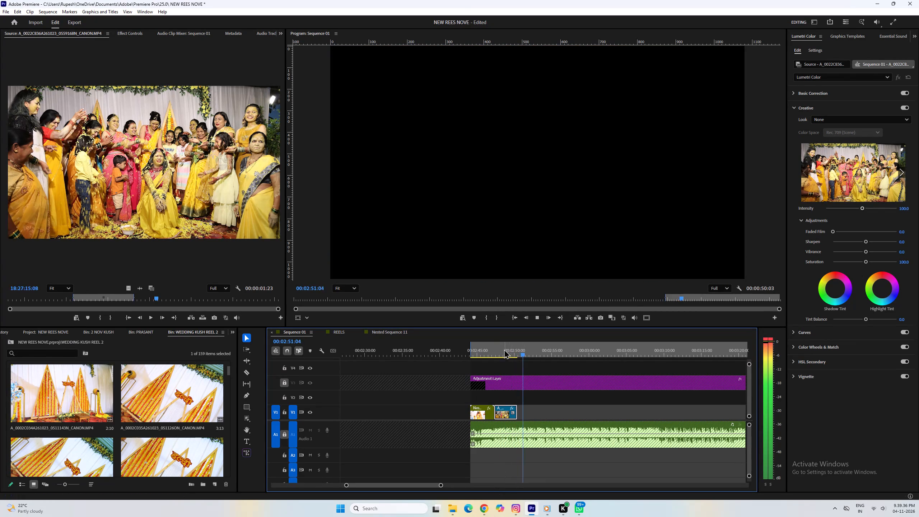
Check the trimmed group haldi clip on V1 in playback and nest it under the default name.
{"action": "left_click", "coordinate": [503, 341]}
{"action": "left_click", "coordinate": [507, 350]}
{"action": "key", "text": "space"}
{"action": "key", "text": "space"}
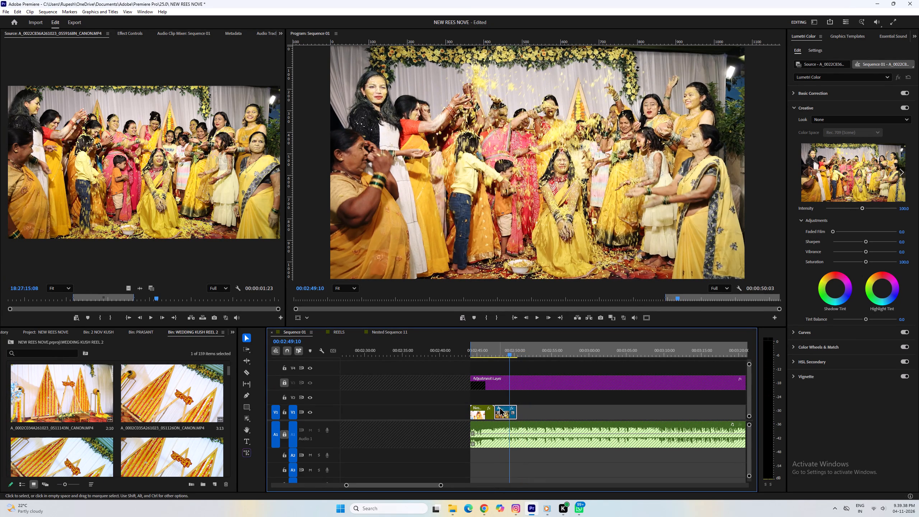
{"action": "right_click", "coordinate": [507, 415]}
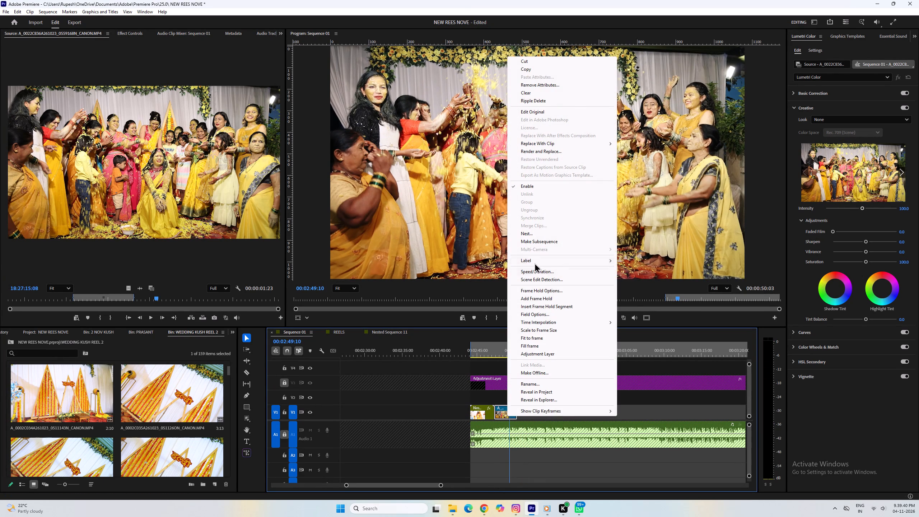
{"action": "left_click", "coordinate": [528, 233]}
{"action": "left_click", "coordinate": [467, 263]}
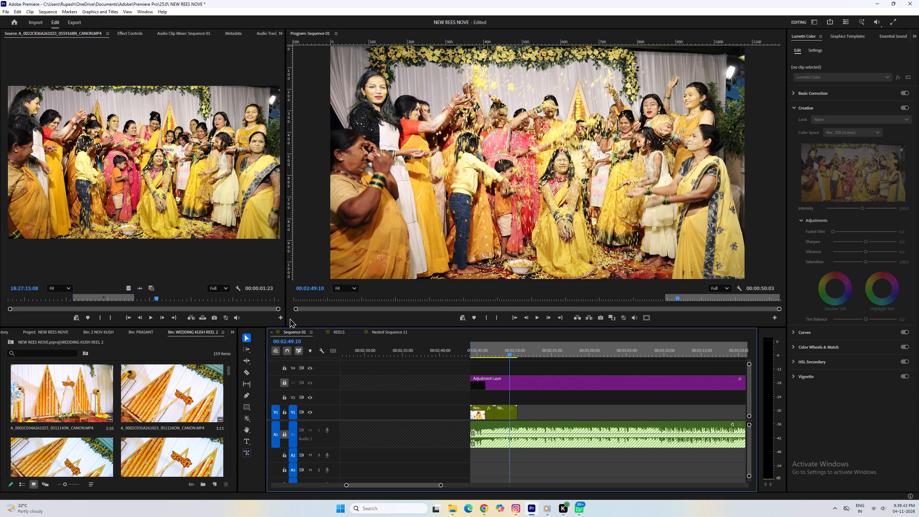
Find the Warp Stabilizer effect and apply it to the newly nested group haldi clip on V1.
{"action": "left_click", "coordinate": [4, 332]}
{"action": "left_click", "coordinate": [4, 332]}
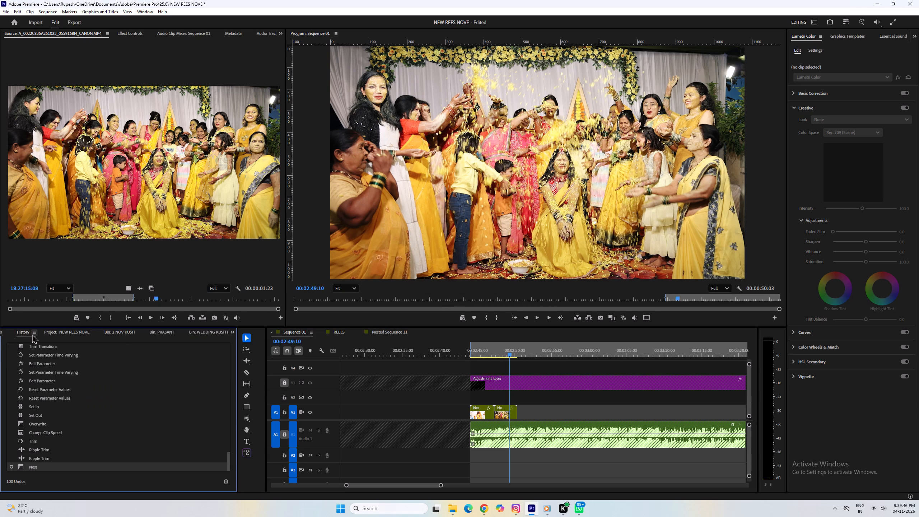
{"action": "left_click", "coordinate": [32, 334]}
{"action": "left_click", "coordinate": [47, 334]}
{"action": "left_click", "coordinate": [12, 334]}
{"action": "left_click", "coordinate": [6, 333]}
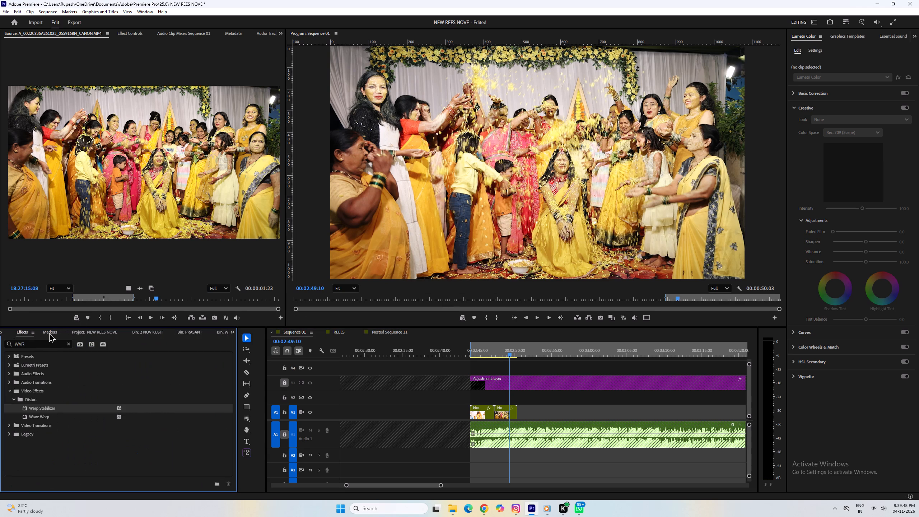
{"action": "left_click", "coordinate": [50, 332]}
{"action": "left_click", "coordinate": [58, 334]}
{"action": "left_click", "coordinate": [62, 334]}
{"action": "left_click", "coordinate": [72, 332]}
{"action": "left_click", "coordinate": [24, 332]}
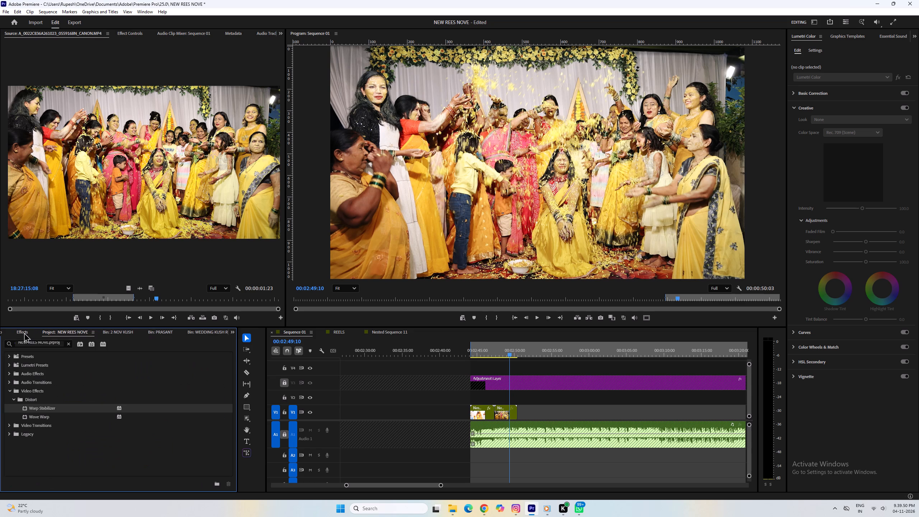
{"action": "left_click_drag", "start_coordinate": [48, 407], "coordinate": [495, 418]}
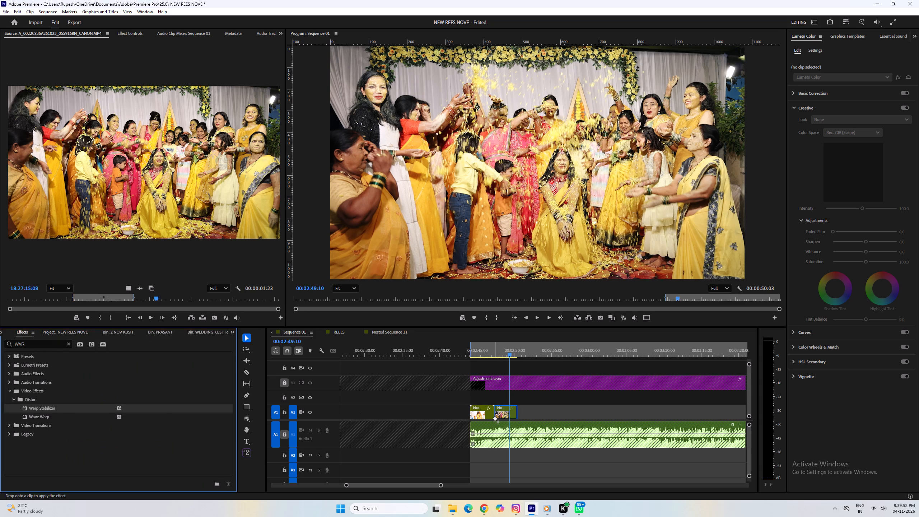
{"action": "left_click_drag", "start_coordinate": [495, 418], "coordinate": [500, 417]}
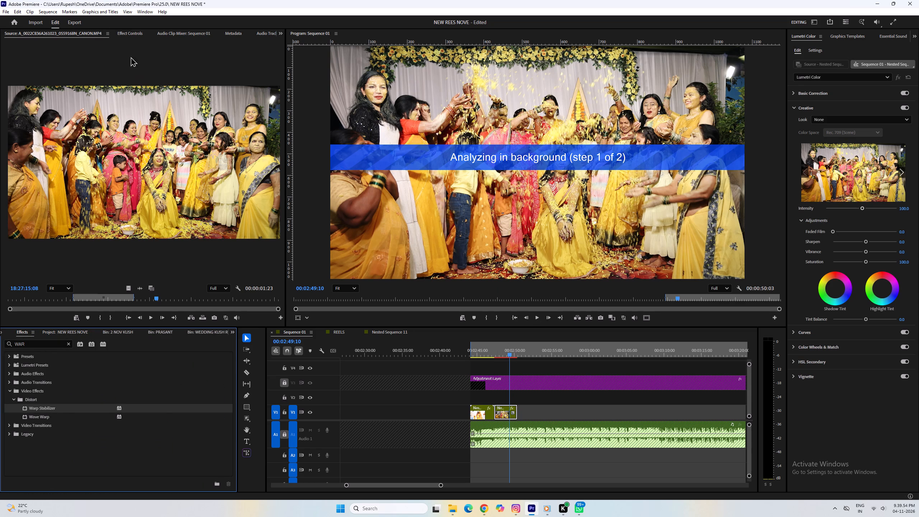
Keyframe Scale at 135 at the start of the nested group clip, 00:02:47:08.
{"action": "left_click", "coordinate": [127, 32]}
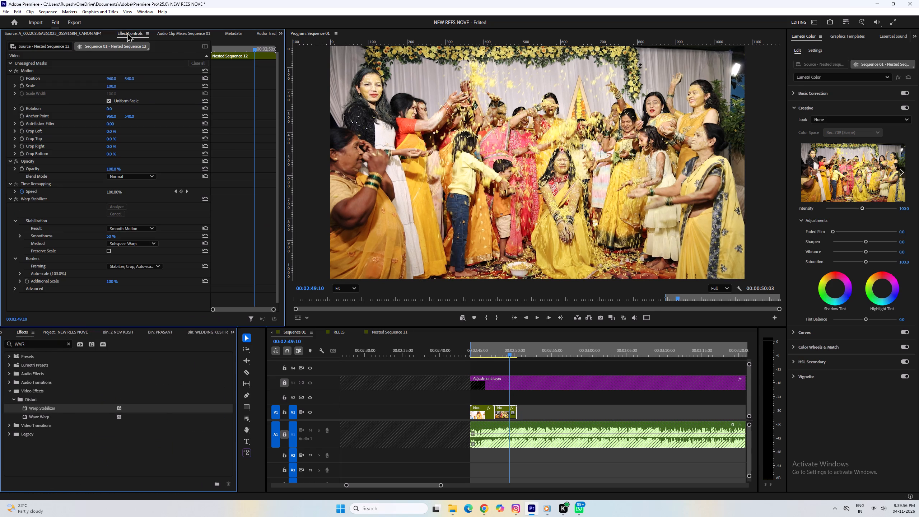
{"action": "left_click_drag", "start_coordinate": [236, 46], "coordinate": [157, 81]}
{"action": "left_click", "coordinate": [18, 85]}
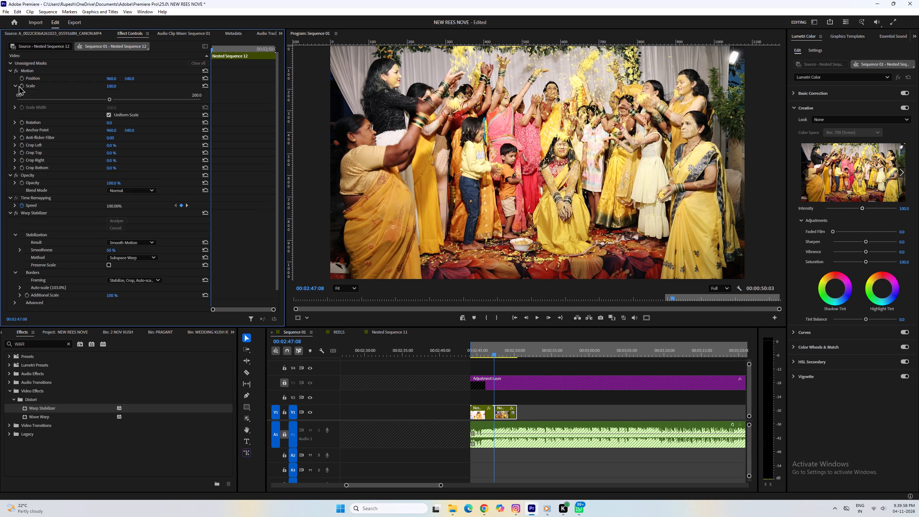
{"action": "left_click", "coordinate": [23, 87]}
{"action": "left_click", "coordinate": [106, 88]}
{"action": "left_click_drag", "start_coordinate": [112, 88], "coordinate": [114, 88]}
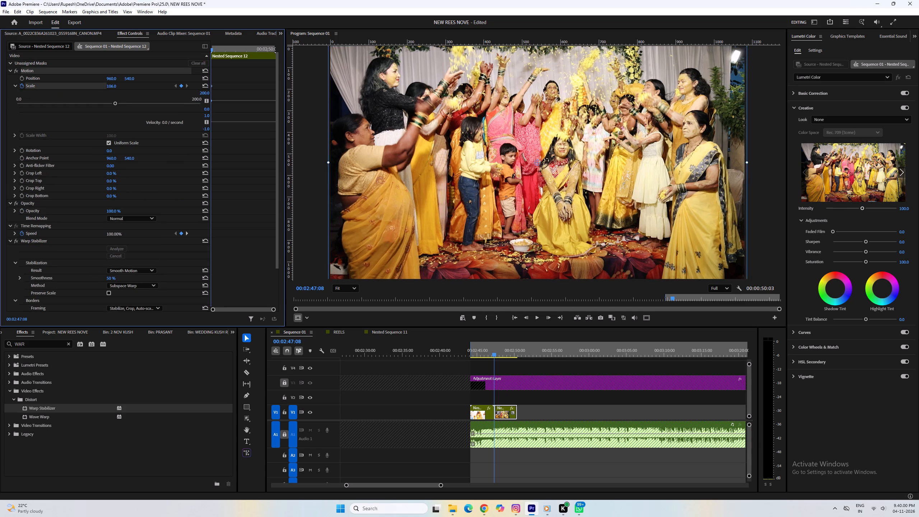
{"action": "left_click_drag", "start_coordinate": [114, 88], "coordinate": [126, 90]}
Keyframe Scale back to 100 at the nested group clip's end, 00:02:50:09, and play back the zoom-out.
{"action": "left_click_drag", "start_coordinate": [232, 47], "coordinate": [283, 56]}
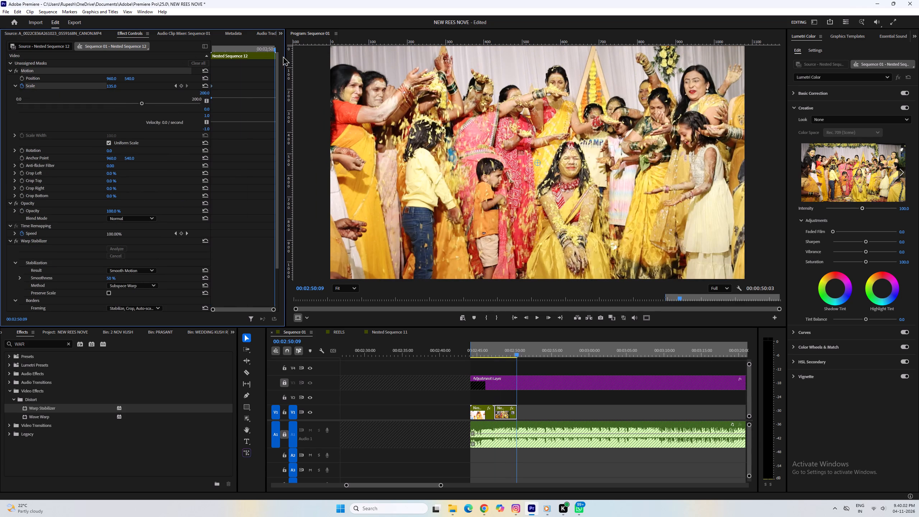
{"action": "left_click_drag", "start_coordinate": [283, 56], "coordinate": [305, 58]}
{"action": "left_click", "coordinate": [207, 86]}
{"action": "left_click_drag", "start_coordinate": [228, 47], "coordinate": [223, 49]}
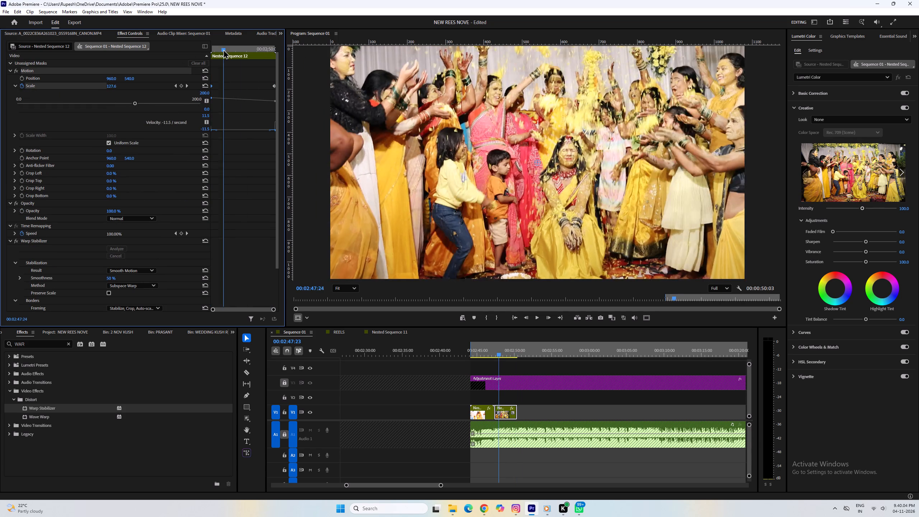
{"action": "left_click_drag", "start_coordinate": [223, 49], "coordinate": [186, 68]}
{"action": "key", "text": "space"}
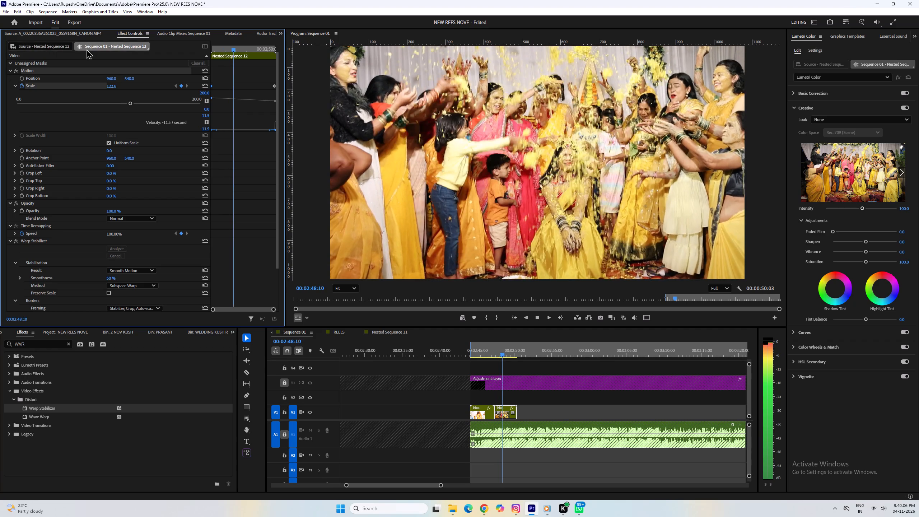
{"action": "left_click", "coordinate": [11, 70]}
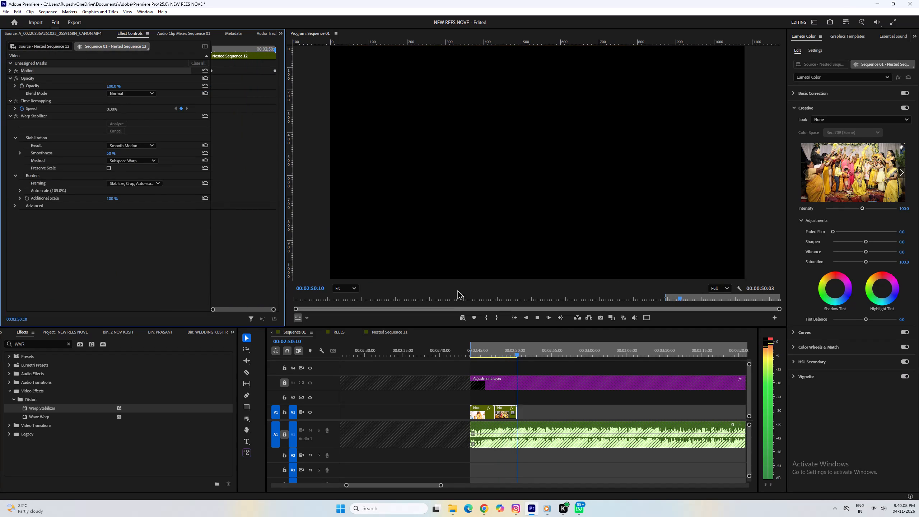
{"action": "key", "text": "space"}
Browse the WEDDING KUSH REEL 2 bin and open clip A_0022C877A261023, the portrait beside the white flowers, as the source.
{"action": "left_click", "coordinate": [36, 32]}
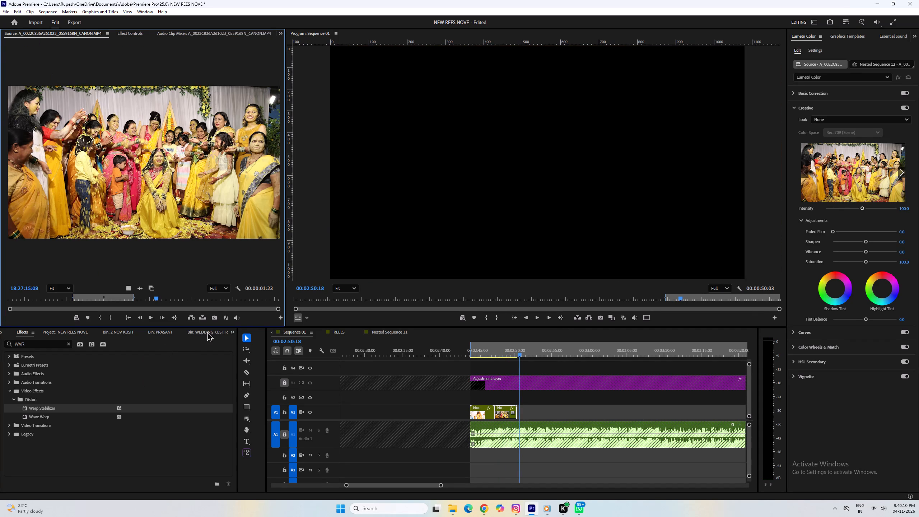
{"action": "key", "text": "grave"}
{"action": "left_click", "coordinate": [290, 34]}
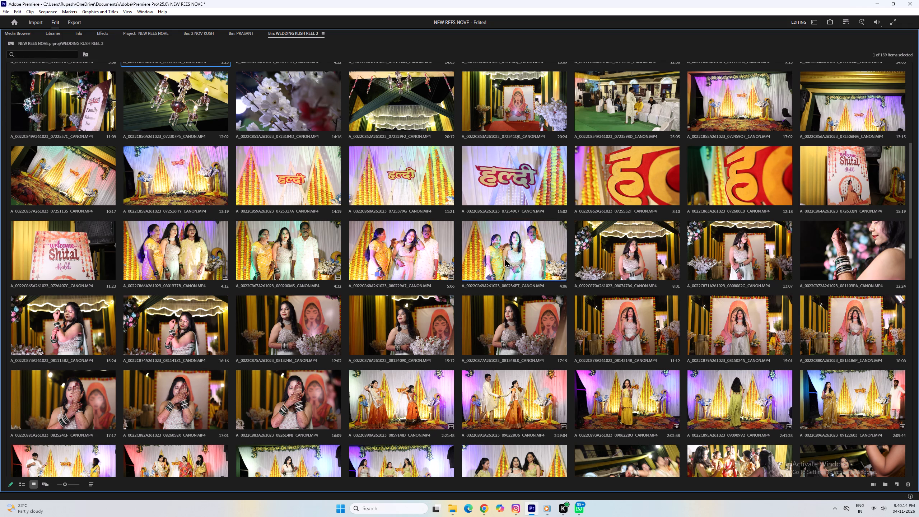
{"action": "scroll", "coordinate": [504, 258], "scroll_direction": "up", "scroll_amount": 4}
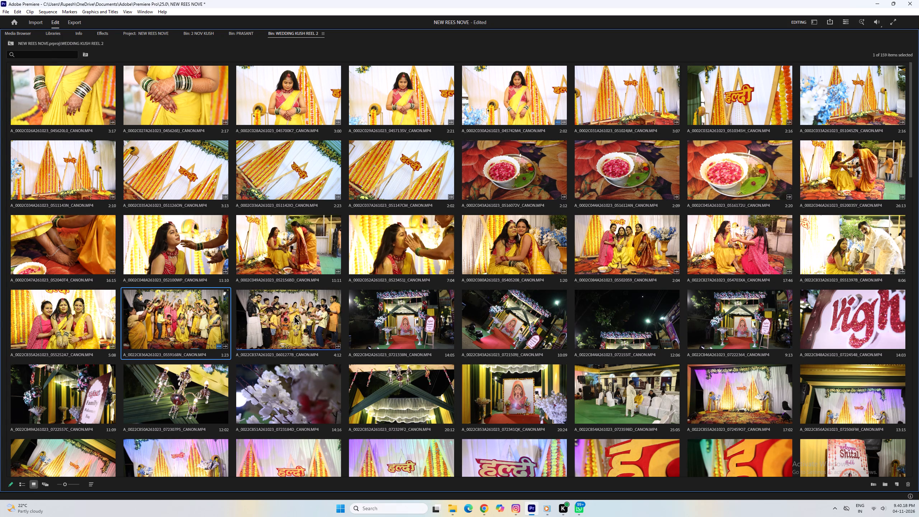
{"action": "scroll", "coordinate": [378, 330], "scroll_direction": "down", "scroll_amount": 2}
{"action": "scroll", "coordinate": [737, 333], "scroll_direction": "down", "scroll_amount": 1}
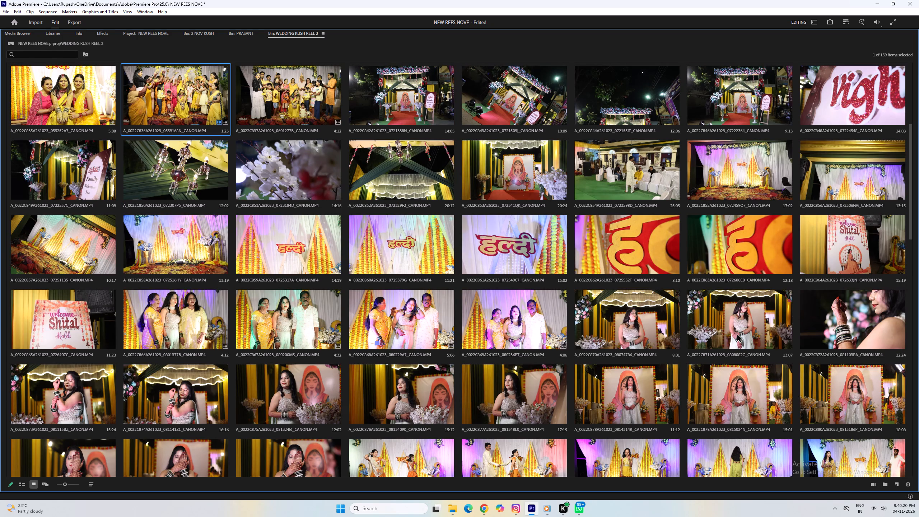
{"action": "scroll", "coordinate": [656, 327], "scroll_direction": "down", "scroll_amount": 1}
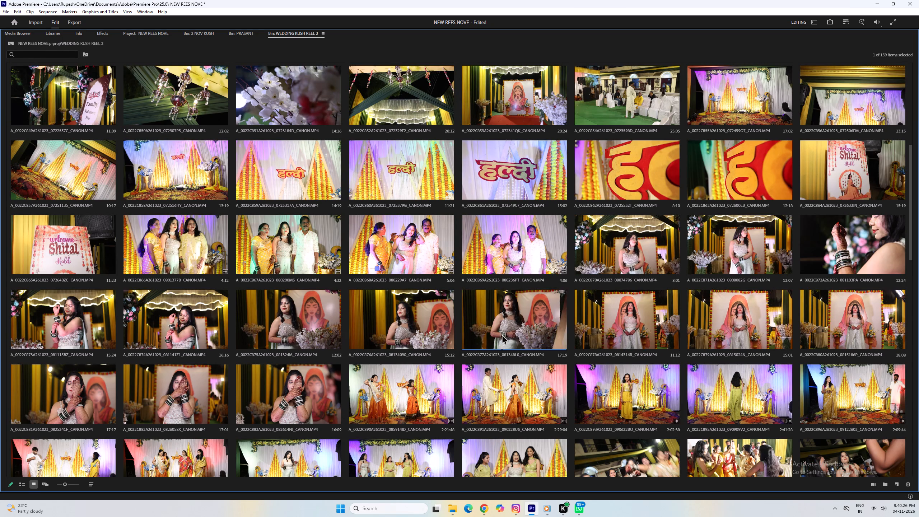
{"action": "double_click", "coordinate": [517, 334]}
{"action": "key", "text": "space"}
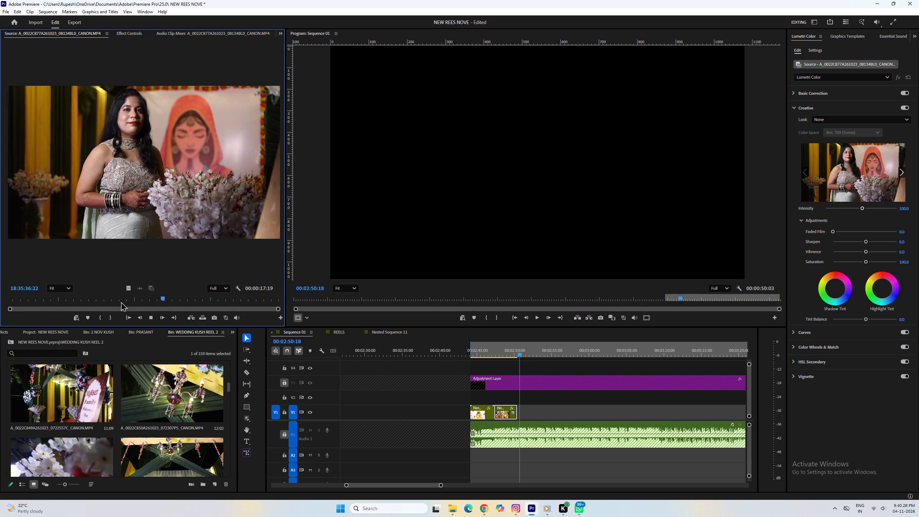
Mark a 1:22 range of the flower portrait, place its video on V2 after the nested group clip, and extend its end.
{"action": "left_click_drag", "start_coordinate": [121, 302], "coordinate": [88, 305]}
{"action": "key", "text": "space"}
{"action": "left_click", "coordinate": [103, 320]}
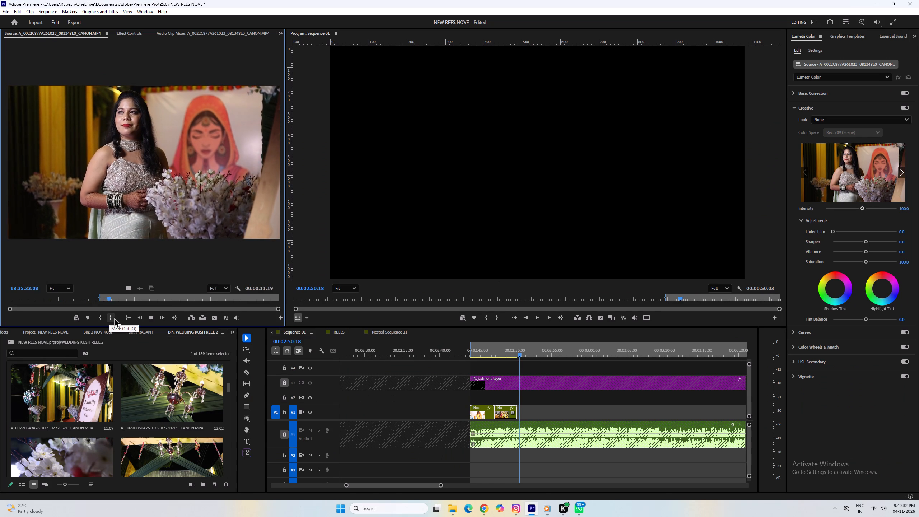
{"action": "left_click", "coordinate": [109, 316]}
{"action": "key", "text": "space"}
{"action": "left_click_drag", "start_coordinate": [130, 289], "coordinate": [133, 289]}
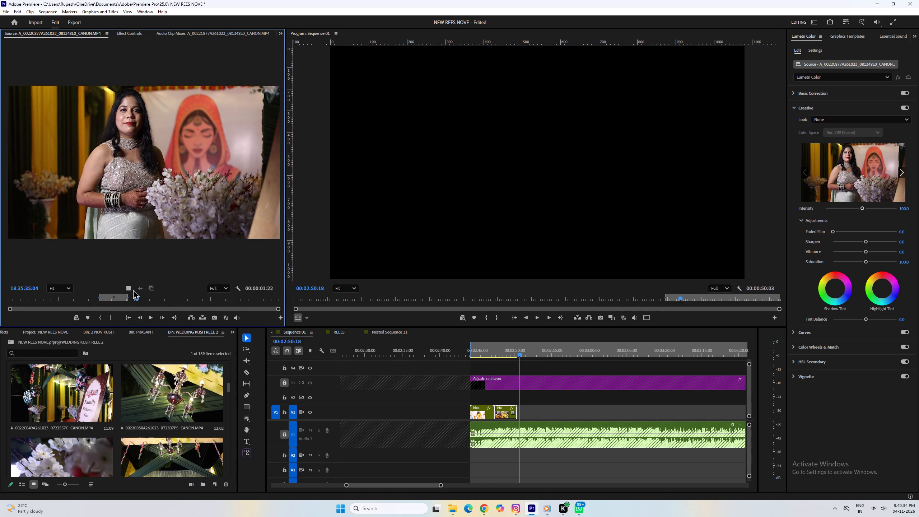
{"action": "left_click_drag", "start_coordinate": [133, 289], "coordinate": [518, 400]}
{"action": "left_click", "coordinate": [521, 401]}
{"action": "left_click_drag", "start_coordinate": [533, 400], "coordinate": [546, 397]}
Grade the flower portrait clip in Lumetri Basic Correction with Exposure 0.9 and Temperature -2.8.
{"action": "left_click", "coordinate": [527, 396]}
{"action": "key", "text": "space"}
{"action": "left_click", "coordinate": [836, 98]}
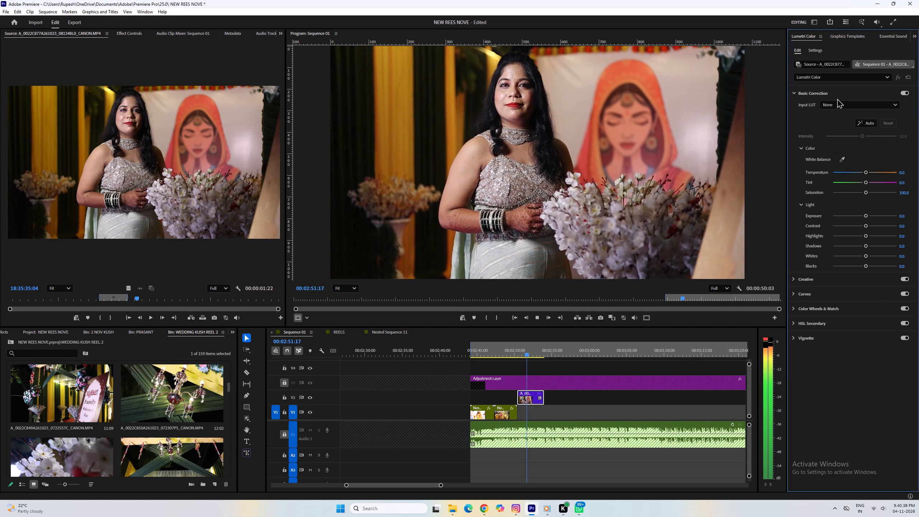
{"action": "key", "text": "space"}
{"action": "left_click_drag", "start_coordinate": [865, 215], "coordinate": [870, 216]}
{"action": "left_click", "coordinate": [865, 171]}
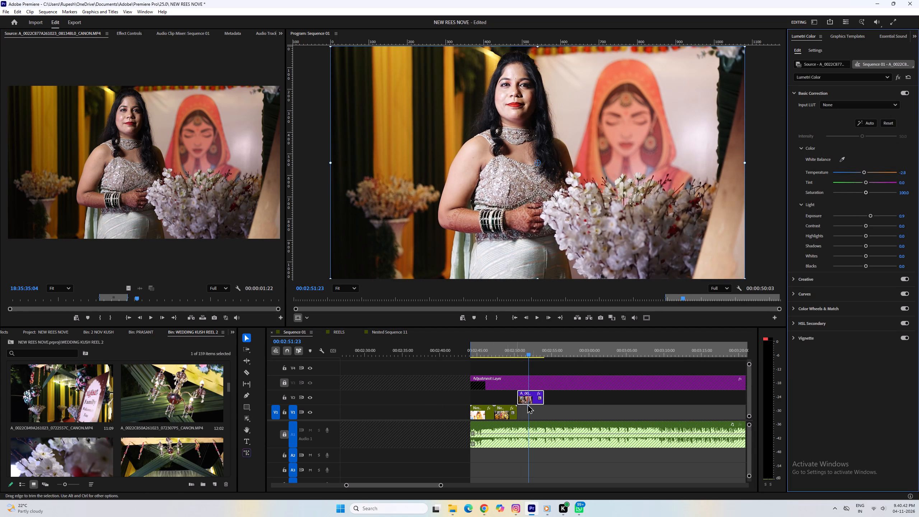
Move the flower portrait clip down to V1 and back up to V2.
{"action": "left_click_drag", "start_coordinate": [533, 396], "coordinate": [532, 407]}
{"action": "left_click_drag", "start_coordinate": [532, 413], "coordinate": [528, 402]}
Create a white FFFFFF color matte at 1920 × 1080 and 25 fps in the NEW REES NOVE project.
{"action": "left_click", "coordinate": [133, 329]}
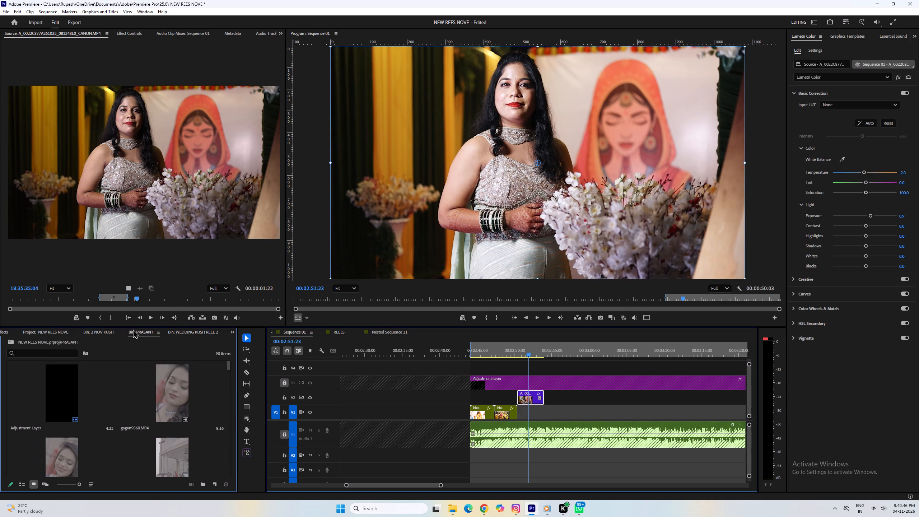
{"action": "left_click", "coordinate": [100, 332]}
{"action": "left_click", "coordinate": [71, 332]}
{"action": "key", "text": "grave"}
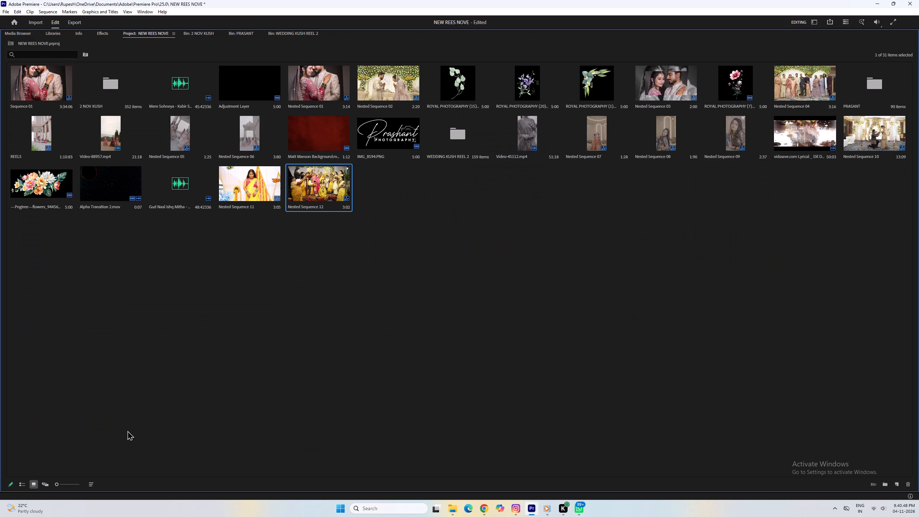
{"action": "scroll", "coordinate": [260, 406], "scroll_direction": "down", "scroll_amount": 3}
{"action": "left_click_drag", "start_coordinate": [428, 409], "coordinate": [431, 409]}
{"action": "left_click", "coordinate": [895, 485]}
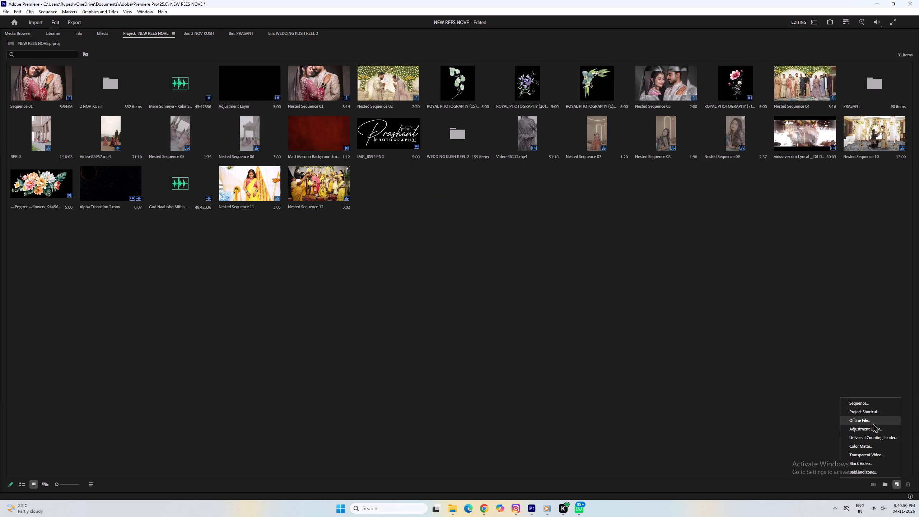
{"action": "left_click", "coordinate": [863, 446]}
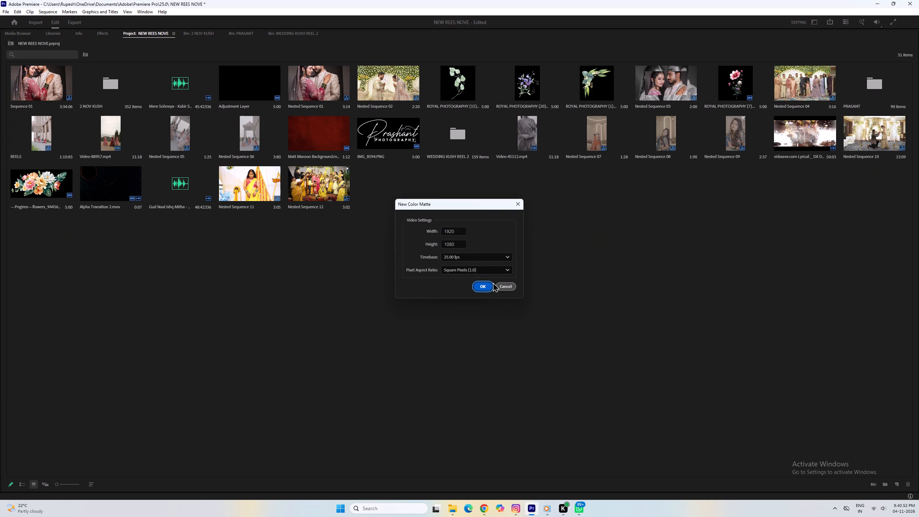
{"action": "left_click", "coordinate": [489, 283]}
{"action": "left_click_drag", "start_coordinate": [436, 253], "coordinate": [270, 340]}
{"action": "left_click", "coordinate": [507, 309]}
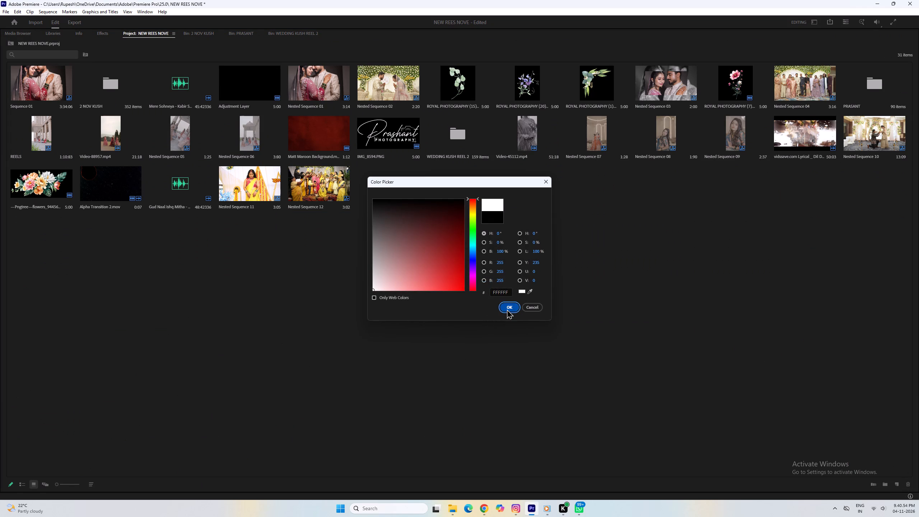
{"action": "left_click", "coordinate": [454, 267]}
{"action": "double_click", "coordinate": [397, 193]}
{"action": "key", "text": "grave"}
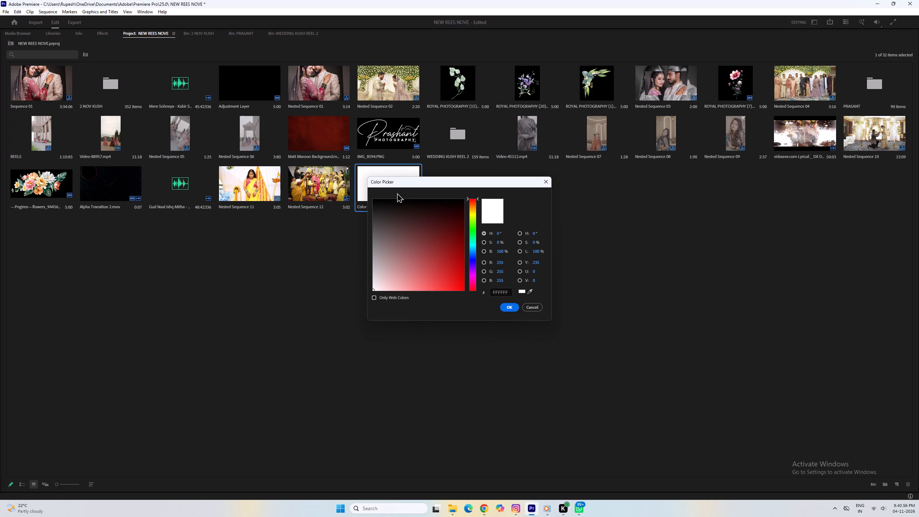
{"action": "left_click", "coordinate": [533, 308]}
Place the white color matte on V1 beneath the flower portrait clip and trim it to the same length.
{"action": "left_click_drag", "start_coordinate": [376, 188], "coordinate": [523, 409]}
{"action": "key", "text": "grave"}
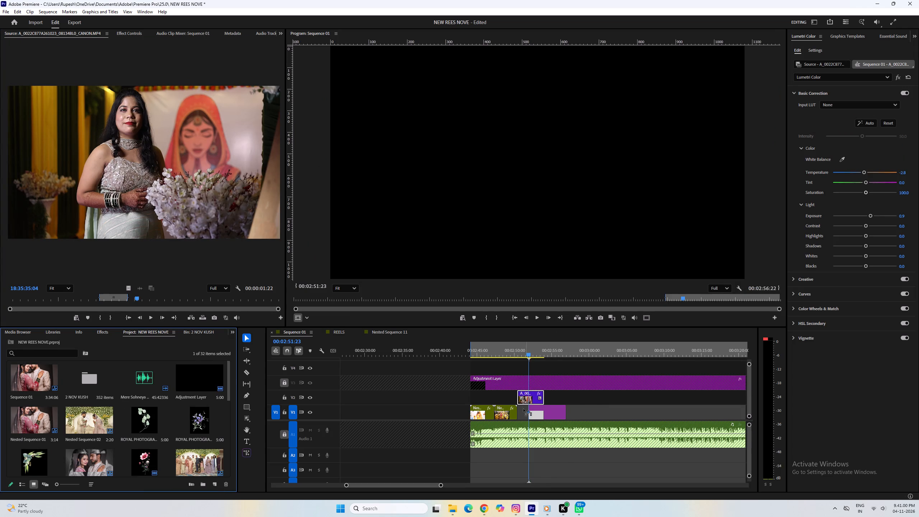
{"action": "left_click_drag", "start_coordinate": [523, 409], "coordinate": [518, 407]}
{"action": "left_click_drag", "start_coordinate": [559, 409], "coordinate": [548, 404]}
Scale the flower portrait down to about 72.4 so the white matte frames it.
{"action": "double_click", "coordinate": [423, 198]}
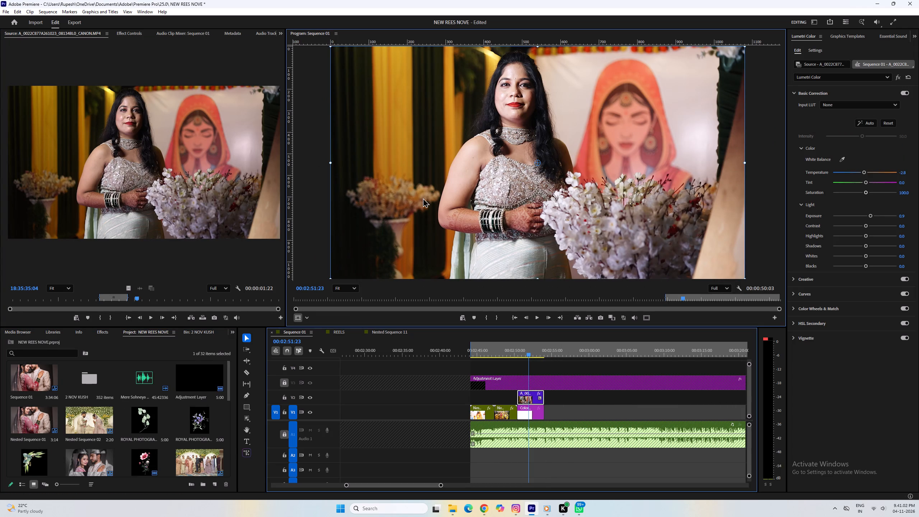
{"action": "left_click_drag", "start_coordinate": [329, 160], "coordinate": [374, 180]}
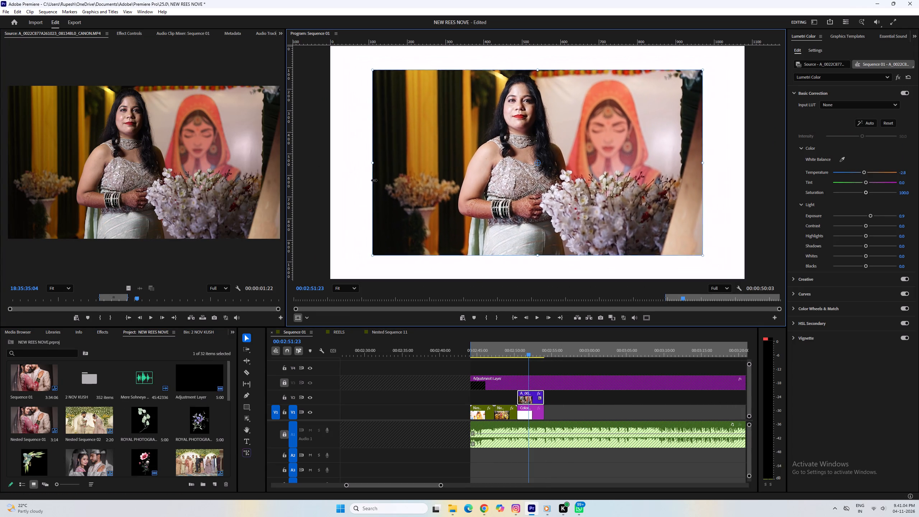
{"action": "left_click_drag", "start_coordinate": [374, 180], "coordinate": [387, 184]}
Play the framed portrait and trim the ends of it and the color matte together at about 2:52:22.
{"action": "left_click", "coordinate": [512, 350]}
{"action": "key", "text": "space"}
{"action": "left_click", "coordinate": [572, 410]}
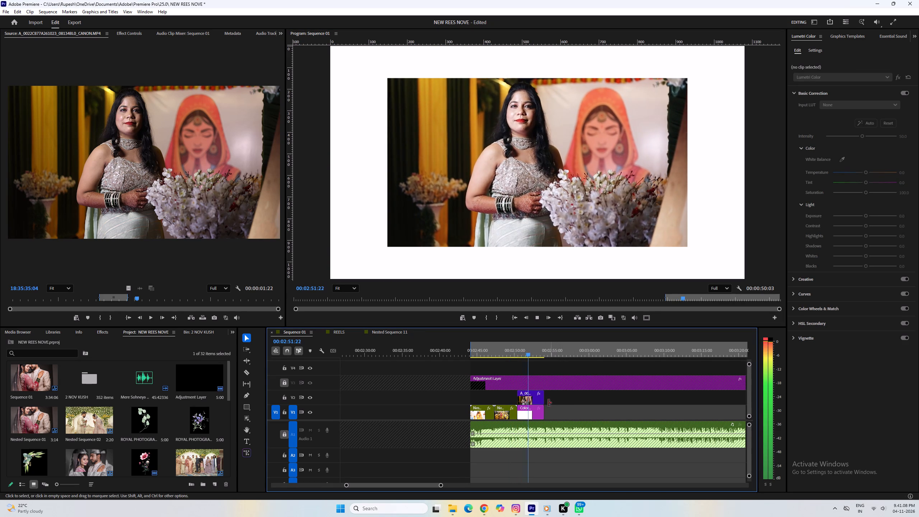
{"action": "key", "text": "space"}
{"action": "key", "text": "space"}
{"action": "type", "text": "W"}
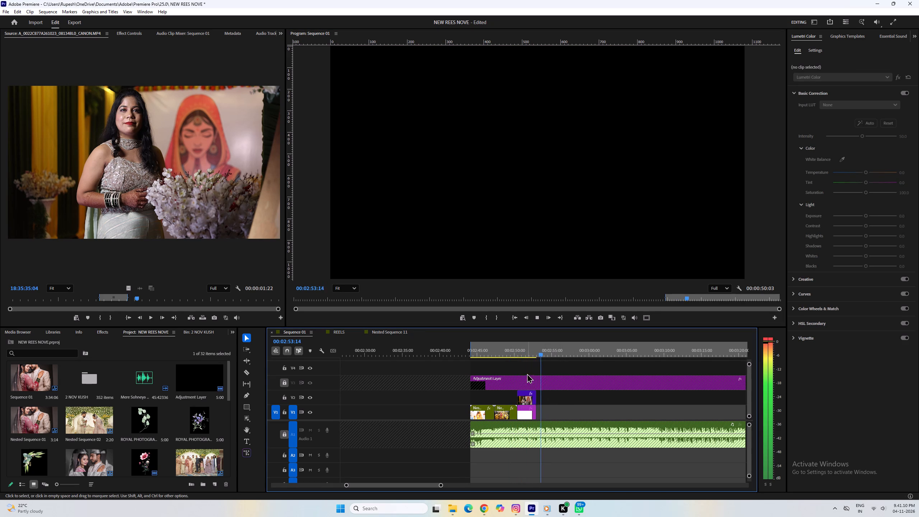
{"action": "left_click", "coordinate": [531, 356]}
{"action": "key", "text": "space"}
{"action": "key", "text": "space"}
Browse the WEDDING KUSH REEL 2 bin and open clip A_0022C883A261023, the hands-over-face portrait, as the source.
{"action": "key", "text": "grave"}
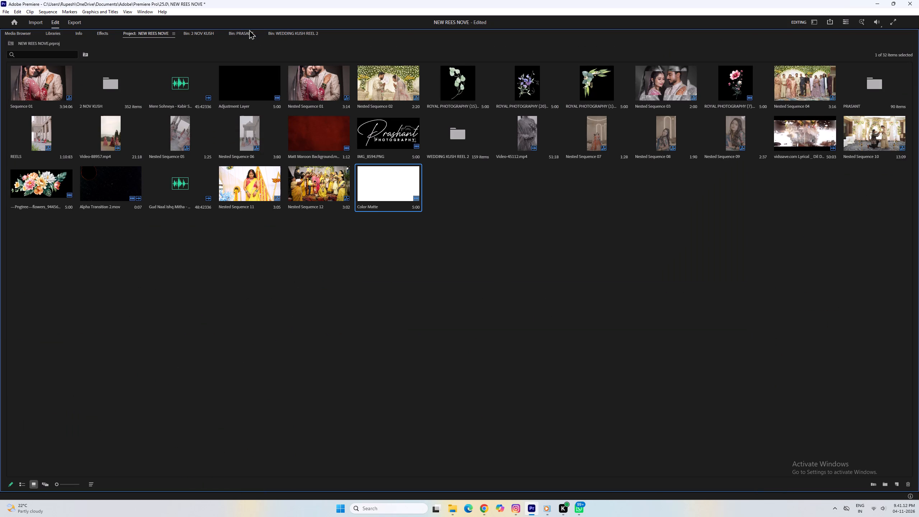
{"action": "left_click", "coordinate": [272, 28]}
{"action": "left_click", "coordinate": [273, 31]}
{"action": "scroll", "coordinate": [414, 413], "scroll_direction": "up", "scroll_amount": 4}
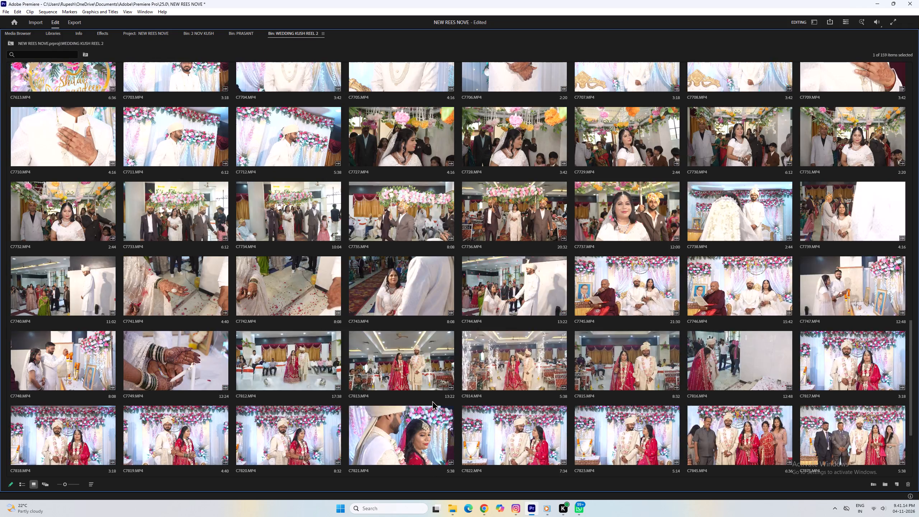
{"action": "scroll", "coordinate": [432, 401], "scroll_direction": "up", "scroll_amount": 11}
{"action": "scroll", "coordinate": [421, 136], "scroll_direction": "down", "scroll_amount": 8}
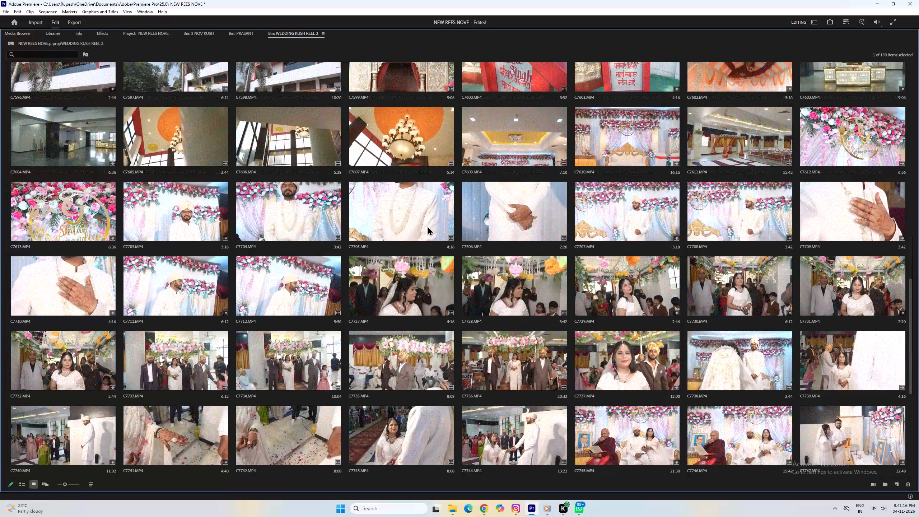
{"action": "scroll", "coordinate": [427, 226], "scroll_direction": "up", "scroll_amount": 1}
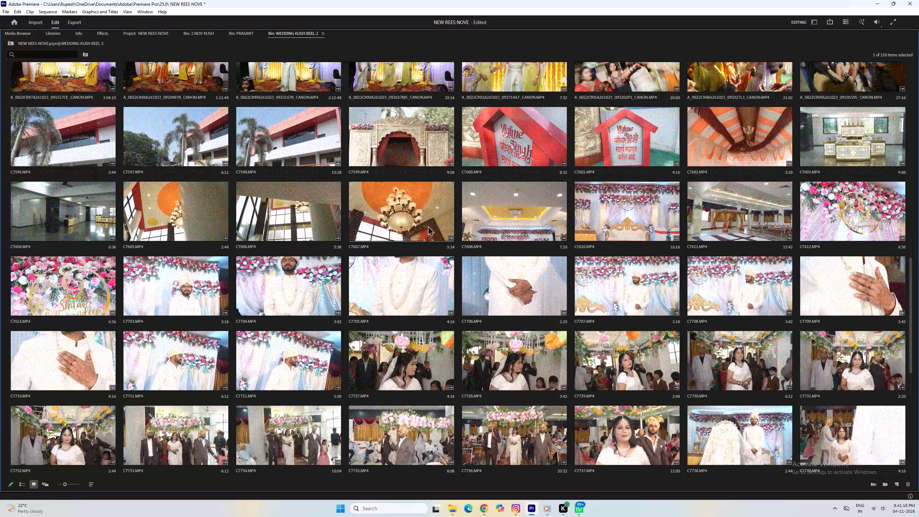
{"action": "scroll", "coordinate": [428, 226], "scroll_direction": "up", "scroll_amount": 2}
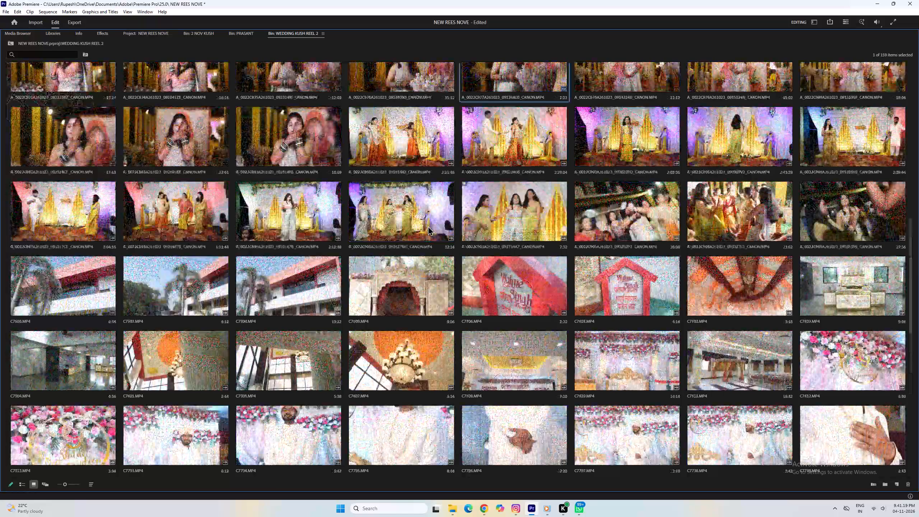
{"action": "scroll", "coordinate": [428, 226], "scroll_direction": "up", "scroll_amount": 1}
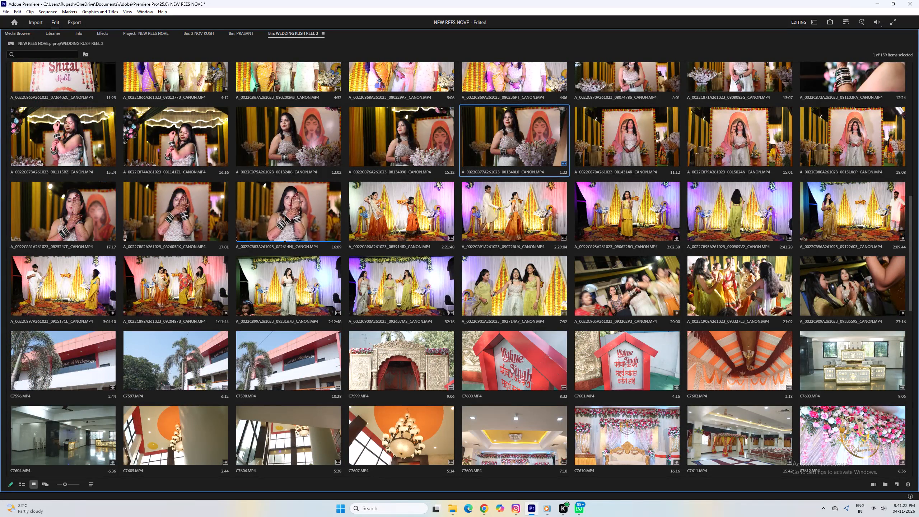
{"action": "double_click", "coordinate": [285, 214]}
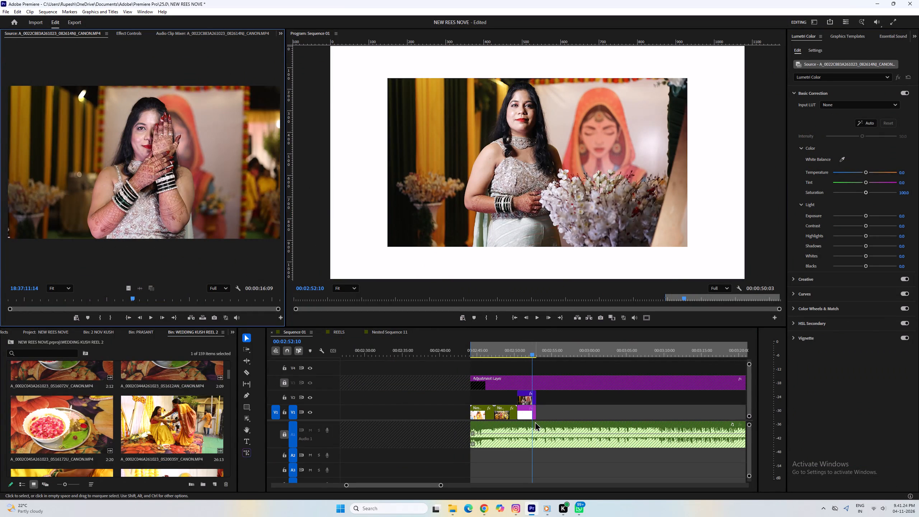
Extend the white color matte on V1 beyond the end of the flower portrait clip.
{"action": "left_click_drag", "start_coordinate": [536, 413], "coordinate": [564, 412]}
Copy the flower portrait clip on V2 so its grade can be reused.
{"action": "left_click", "coordinate": [527, 398]}
{"action": "right_click", "coordinate": [527, 398]}
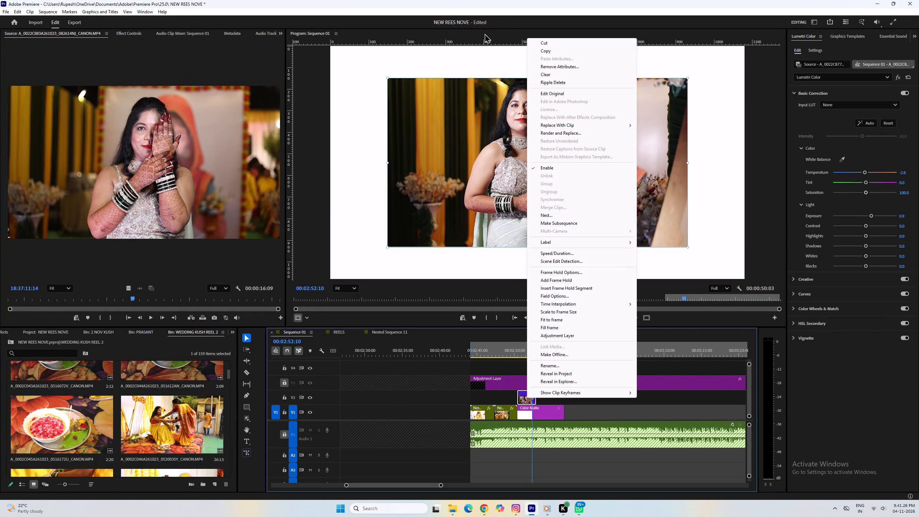
{"action": "left_click", "coordinate": [556, 53]}
Mark a 2:22 range of the hands-over-face portrait and place its video on V2 directly after the flower portrait.
{"action": "left_click_drag", "start_coordinate": [69, 300], "coordinate": [82, 299]}
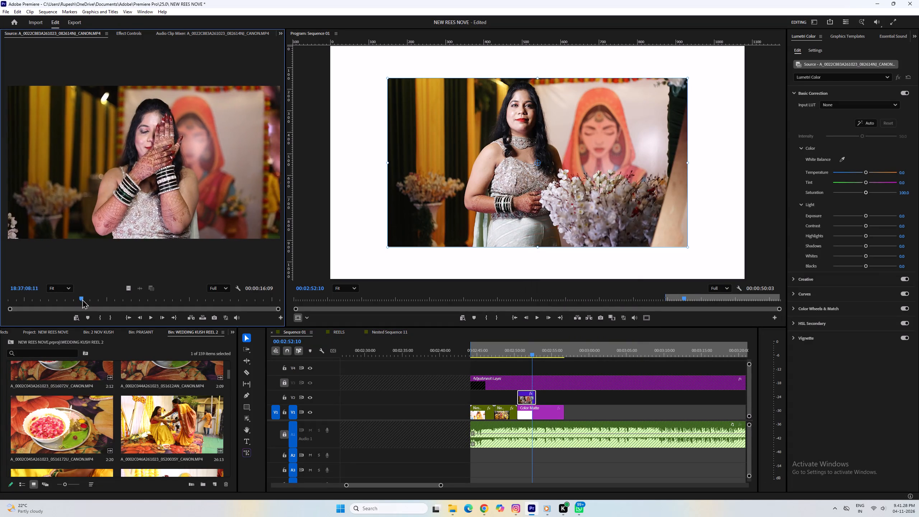
{"action": "left_click_drag", "start_coordinate": [82, 299], "coordinate": [84, 295]}
{"action": "left_click", "coordinate": [100, 318]}
{"action": "left_click_drag", "start_coordinate": [82, 298], "coordinate": [127, 297]}
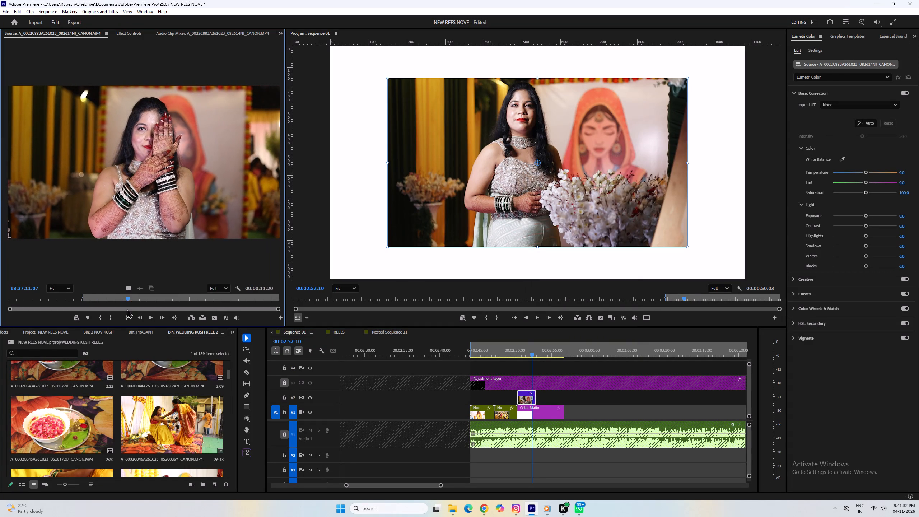
{"action": "key", "text": "space"}
{"action": "left_click", "coordinate": [114, 317]}
{"action": "key", "text": "space"}
{"action": "left_click_drag", "start_coordinate": [128, 287], "coordinate": [535, 393]}
Apply the flower portrait's Lumetri grade, Exposure 0.9 and Temperature -2.8, to the hands-over-face clip.
{"action": "key", "text": "space"}
{"action": "key", "text": "space"}
{"action": "left_click", "coordinate": [548, 400]}
{"action": "right_click", "coordinate": [548, 400]}
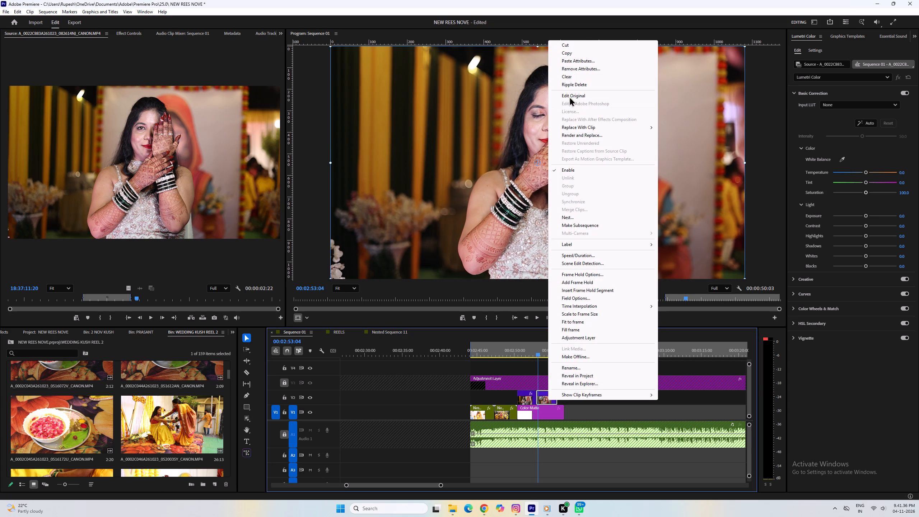
{"action": "left_click", "coordinate": [569, 57]}
{"action": "key", "text": "space"}
{"action": "key", "text": "space"}
{"action": "key", "text": "space"}
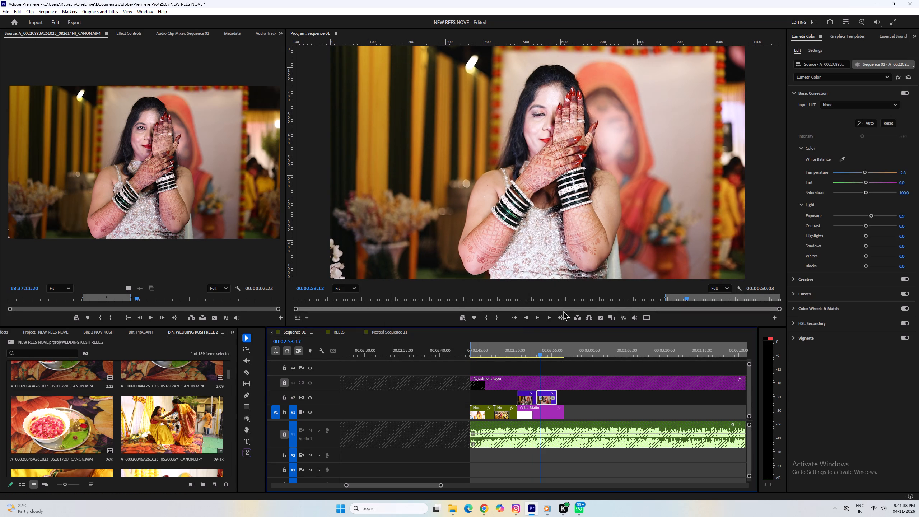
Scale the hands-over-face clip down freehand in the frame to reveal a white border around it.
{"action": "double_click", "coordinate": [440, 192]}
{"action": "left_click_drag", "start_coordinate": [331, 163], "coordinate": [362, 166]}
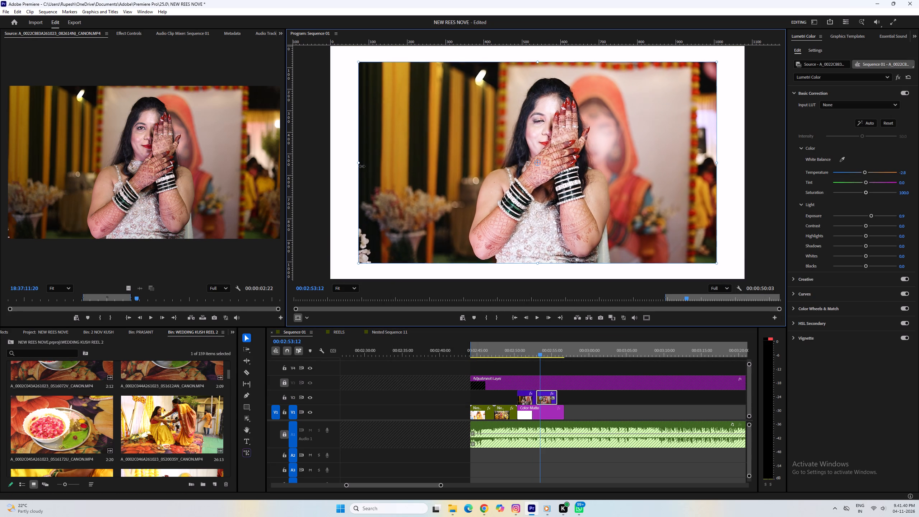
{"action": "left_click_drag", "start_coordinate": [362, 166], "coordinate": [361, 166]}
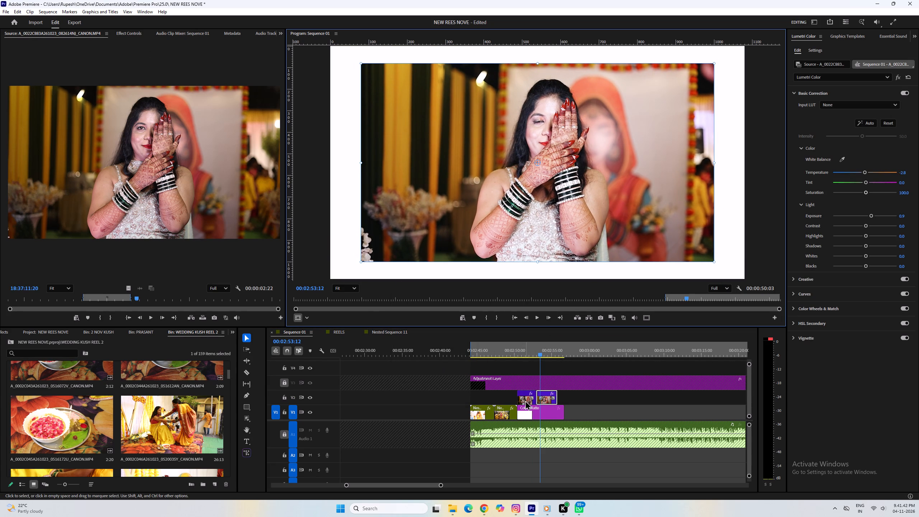
Check the flower portrait's Motion scale and set the hands-over-face clip's Scale to 72.3 to match its framing.
{"action": "left_click", "coordinate": [525, 400]}
{"action": "left_click", "coordinate": [527, 352]}
{"action": "left_click", "coordinate": [127, 33]}
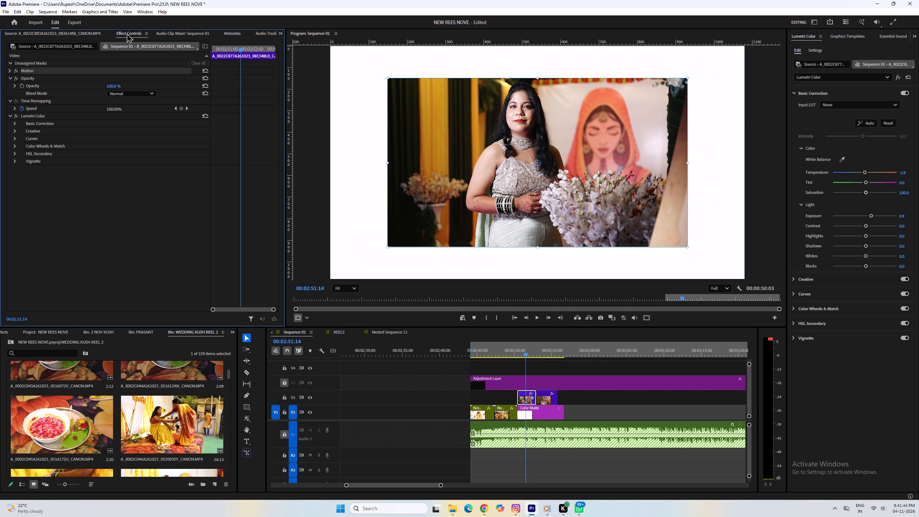
{"action": "left_click", "coordinate": [526, 399]}
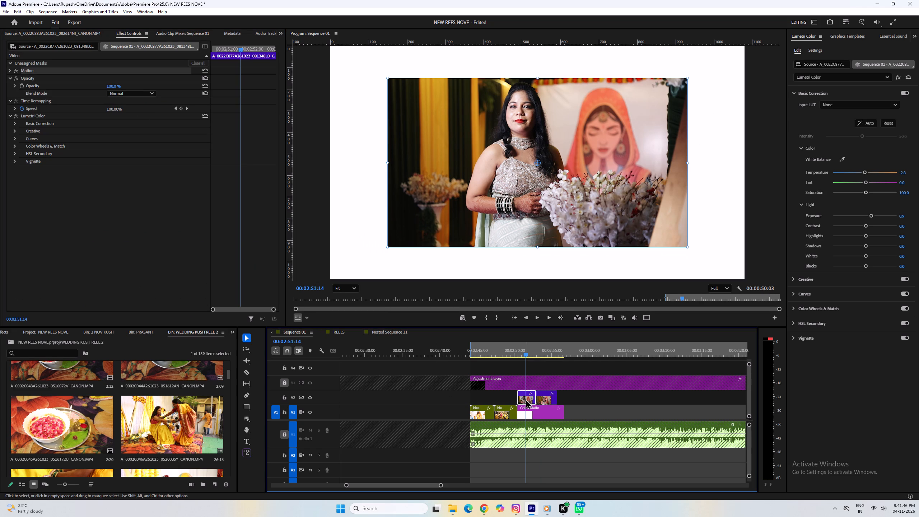
{"action": "left_click", "coordinate": [12, 70]}
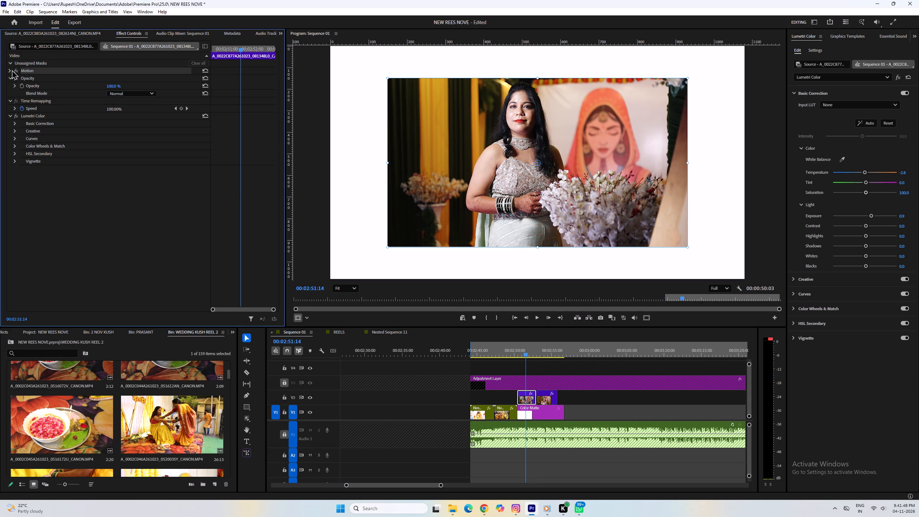
{"action": "left_click", "coordinate": [546, 344]}
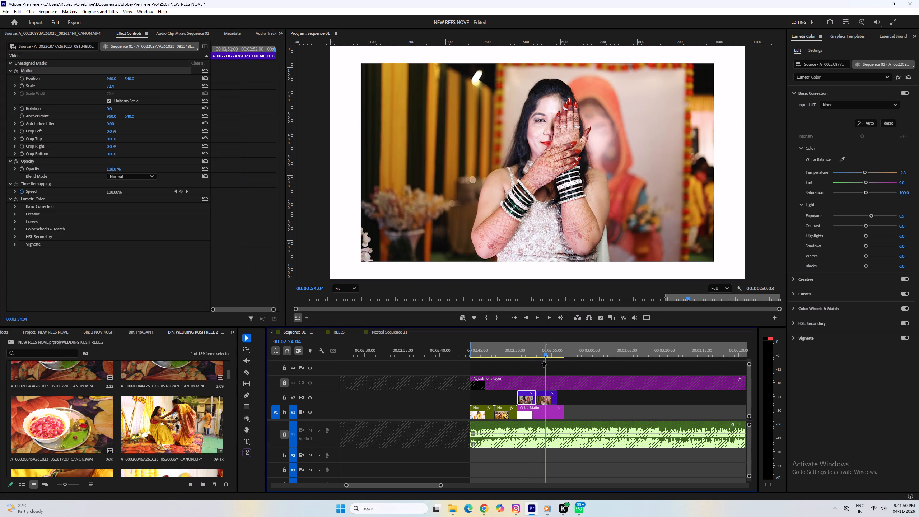
{"action": "left_click", "coordinate": [547, 400]}
{"action": "left_click_drag", "start_coordinate": [114, 85], "coordinate": [109, 85]}
Play both framed portraits and trim the color matte's end to the end of the hands-over-face clip.
{"action": "left_click", "coordinate": [526, 358]}
{"action": "left_click", "coordinate": [526, 353]}
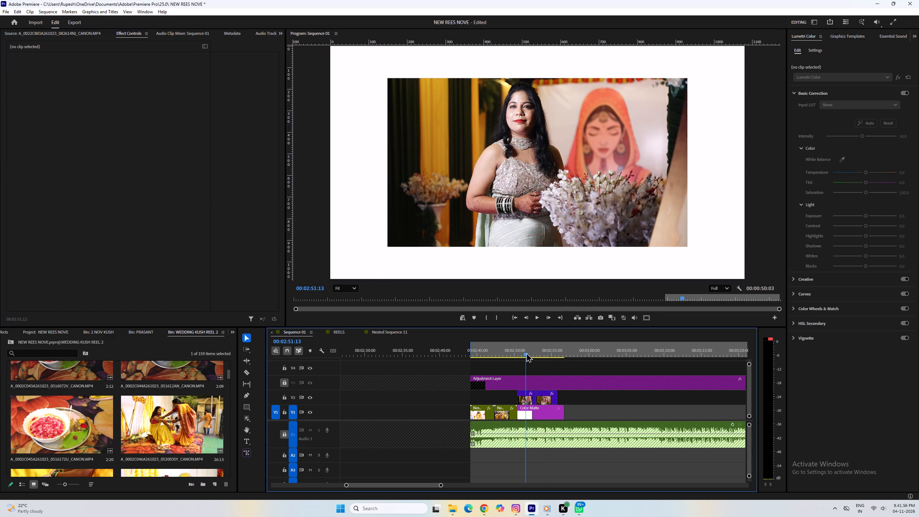
{"action": "key", "text": "space"}
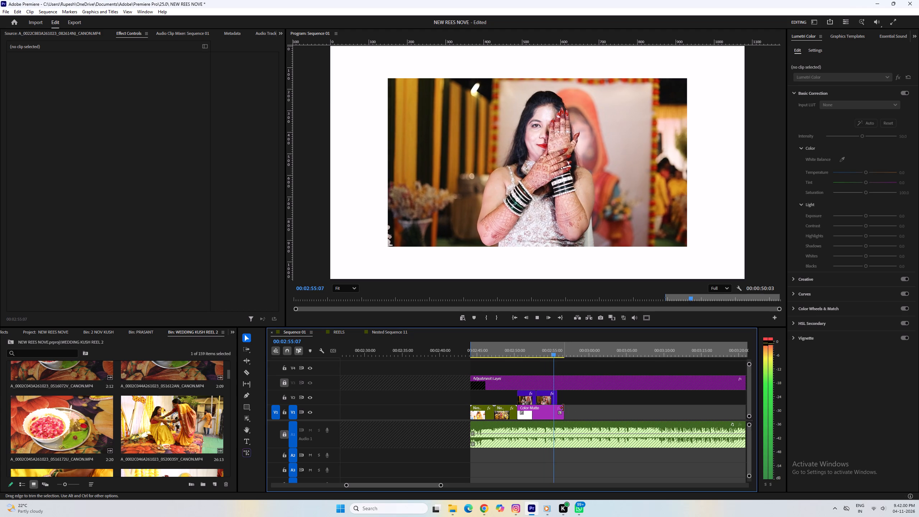
{"action": "key", "text": "space"}
{"action": "left_click_drag", "start_coordinate": [563, 408], "coordinate": [558, 405]}
Set the hands-over-face clip's Lumetri Exposure to 0.3 and play back the framed portraits.
{"action": "left_click", "coordinate": [551, 402]}
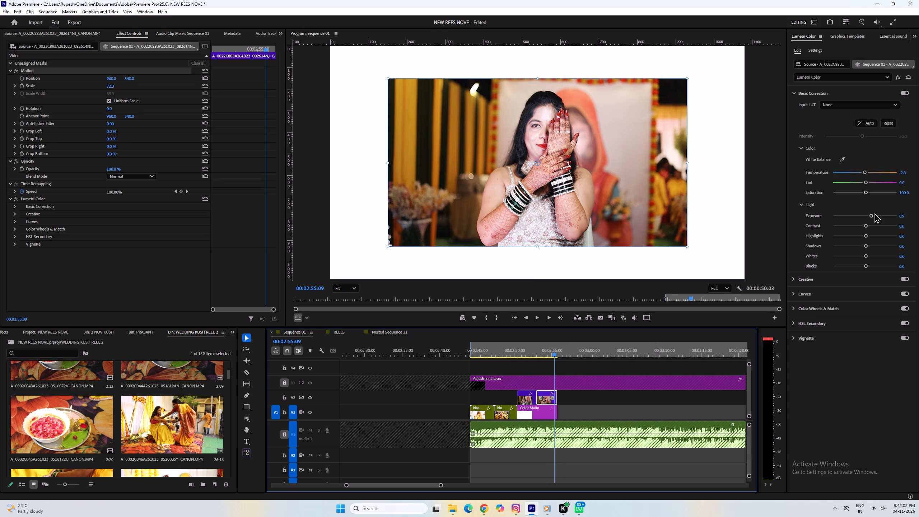
{"action": "left_click_drag", "start_coordinate": [871, 214], "coordinate": [866, 214]}
{"action": "key", "text": "space"}
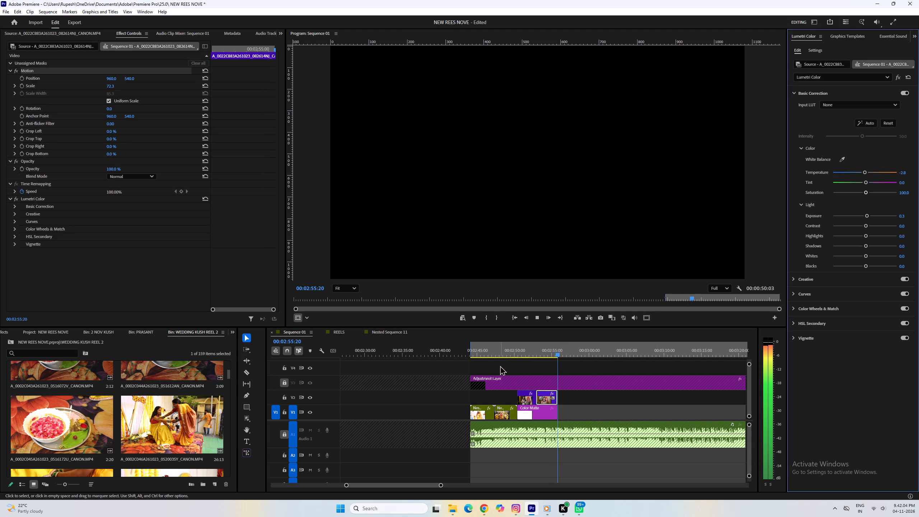
{"action": "key", "text": "space"}
{"action": "left_click_drag", "start_coordinate": [535, 350], "coordinate": [525, 351]}
{"action": "key", "text": "space"}
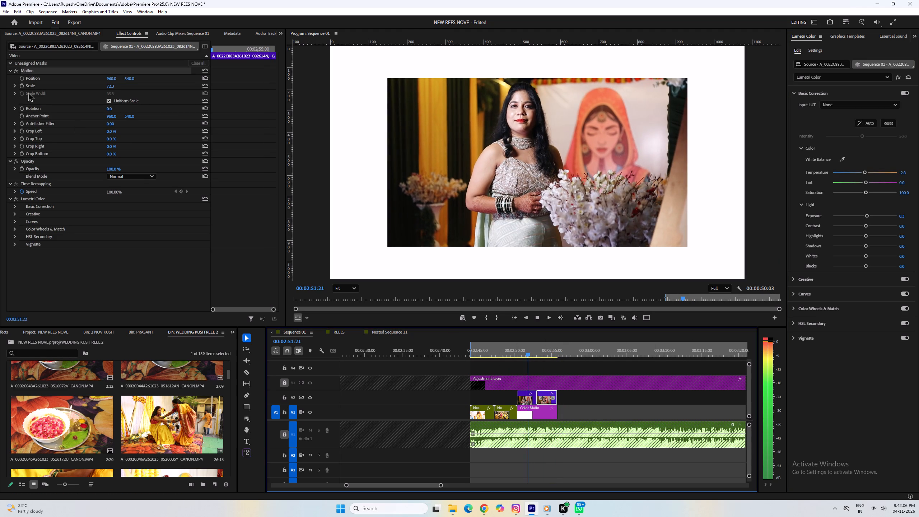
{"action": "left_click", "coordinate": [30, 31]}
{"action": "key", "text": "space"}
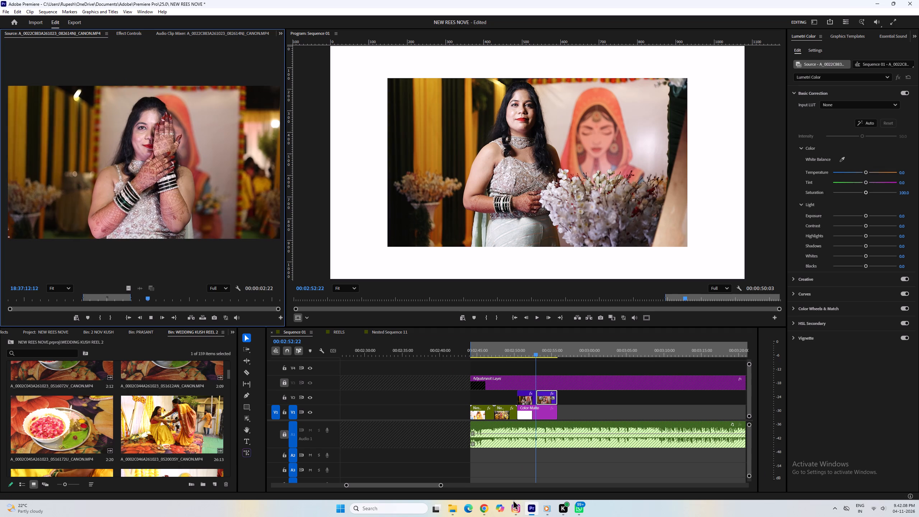
Switch to Chrome and search Google for "bride captions".
{"action": "left_click", "coordinate": [479, 509]}
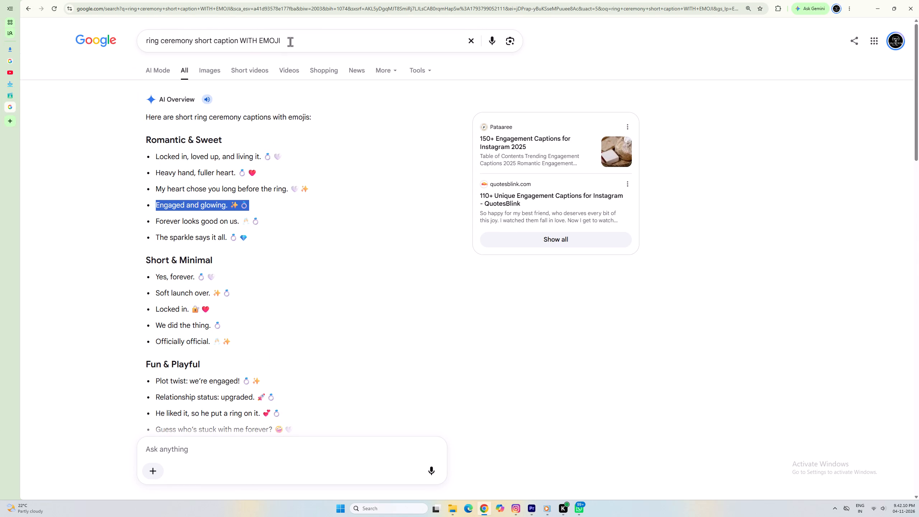
{"action": "left_click_drag", "start_coordinate": [290, 42], "coordinate": [17, 42]}
{"action": "key", "text": "BackSpace"}
{"action": "type", "text": "BRIDE CAP"}
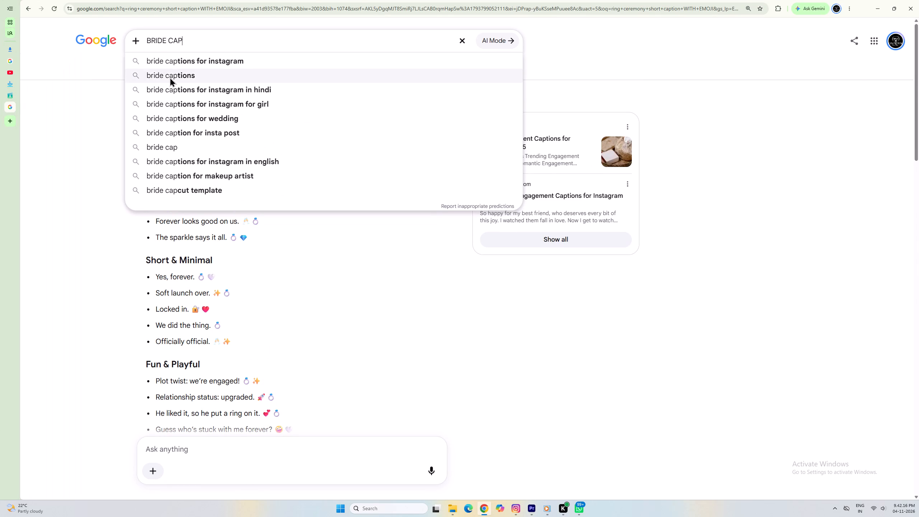
{"action": "left_click", "coordinate": [170, 77]}
Copy the caption "The bride era" from the Short & Sweet suggestions.
{"action": "left_click", "coordinate": [200, 239]}
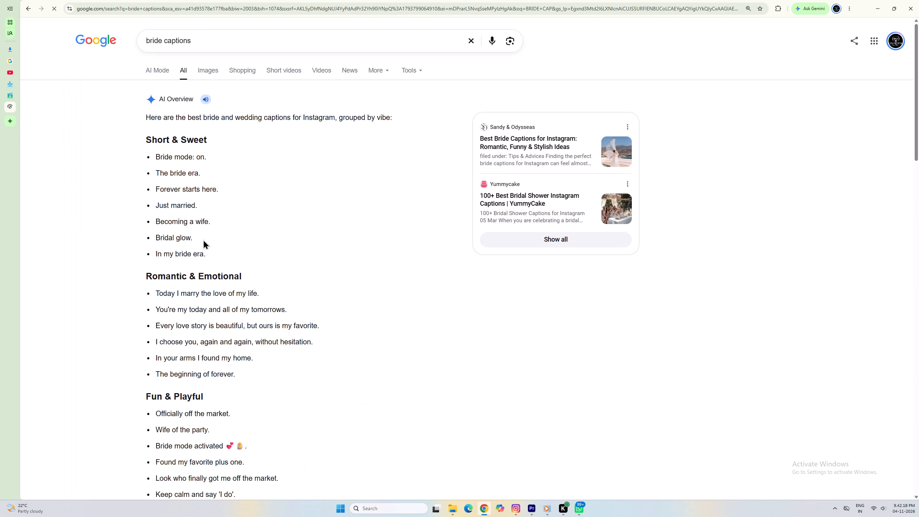
{"action": "left_click", "coordinate": [197, 174]}
{"action": "left_click_drag", "start_coordinate": [199, 174], "coordinate": [149, 174]}
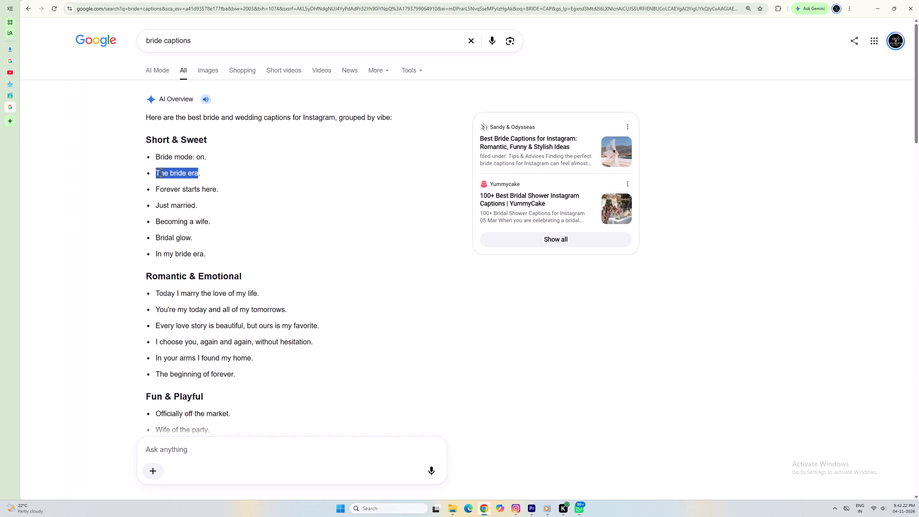
{"action": "right_click", "coordinate": [160, 172]}
{"action": "left_click", "coordinate": [186, 180]}
Return to Premiere Pro and place the Basic Title template on V4 above the two framed portraits.
{"action": "left_click", "coordinate": [531, 507]}
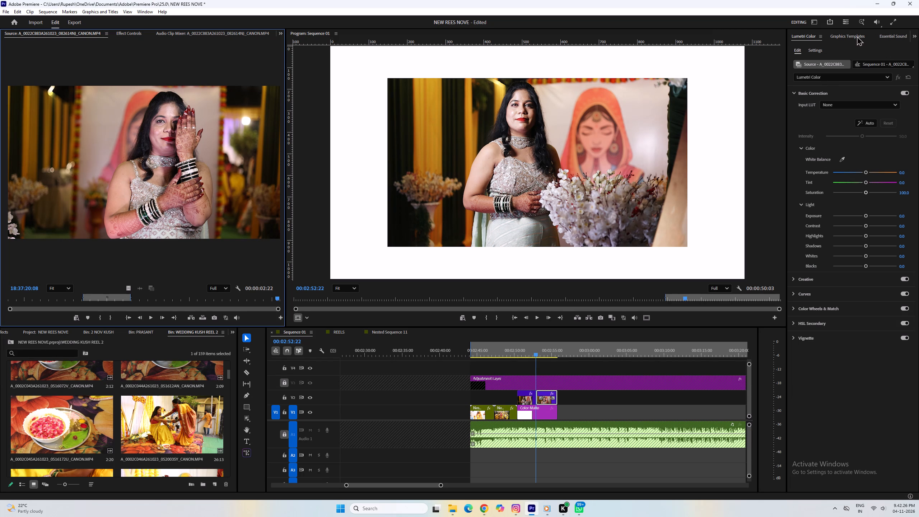
{"action": "left_click", "coordinate": [857, 36]}
{"action": "left_click_drag", "start_coordinate": [837, 126], "coordinate": [516, 377]}
{"action": "left_click", "coordinate": [523, 372]}
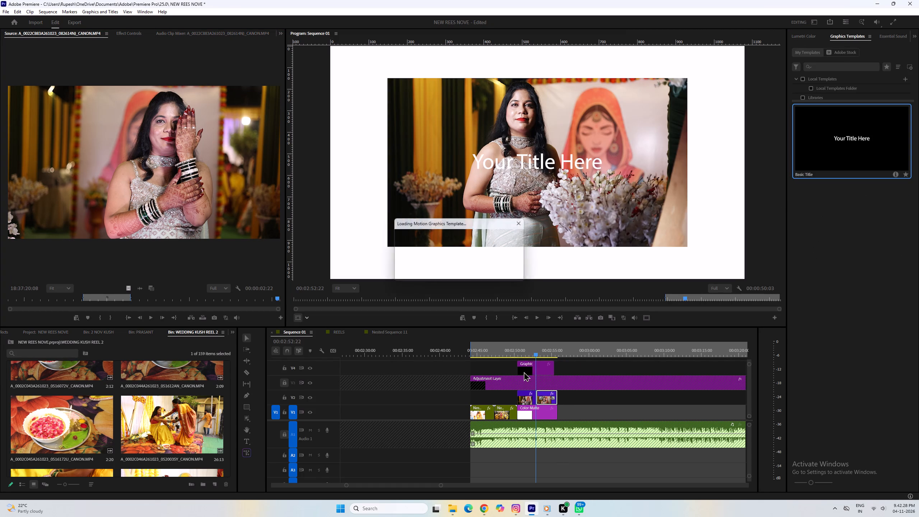
{"action": "double_click", "coordinate": [543, 165]}
{"action": "left_click", "coordinate": [543, 162]}
{"action": "double_click", "coordinate": [551, 162]}
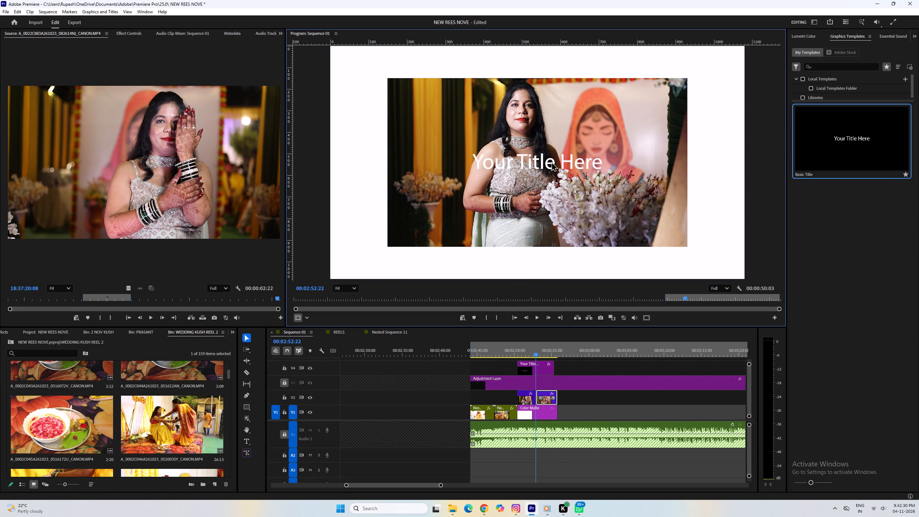
{"action": "key", "text": "ctrl+z"}
{"action": "left_click_drag", "start_coordinate": [859, 146], "coordinate": [516, 375]}
{"action": "triple_click", "coordinate": [528, 371]}
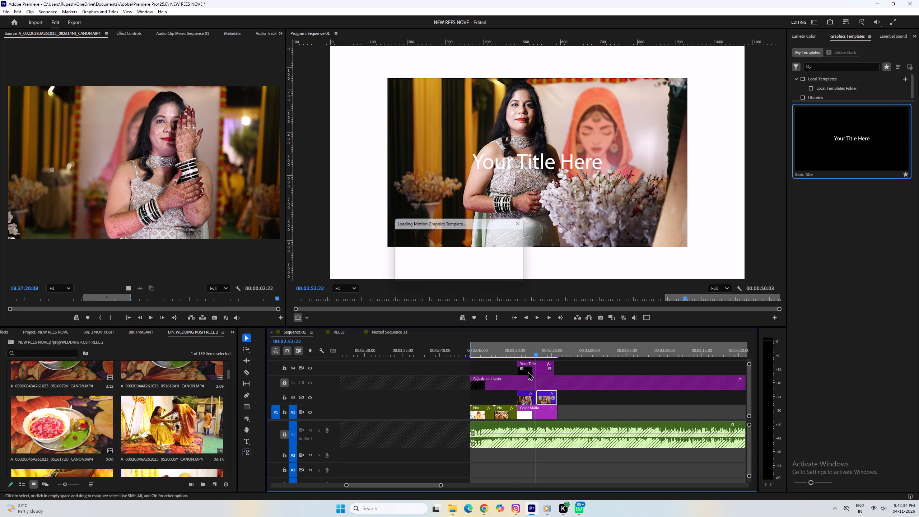
Replace the placeholder title text with the copied caption "The bride era".
{"action": "left_click", "coordinate": [529, 371]}
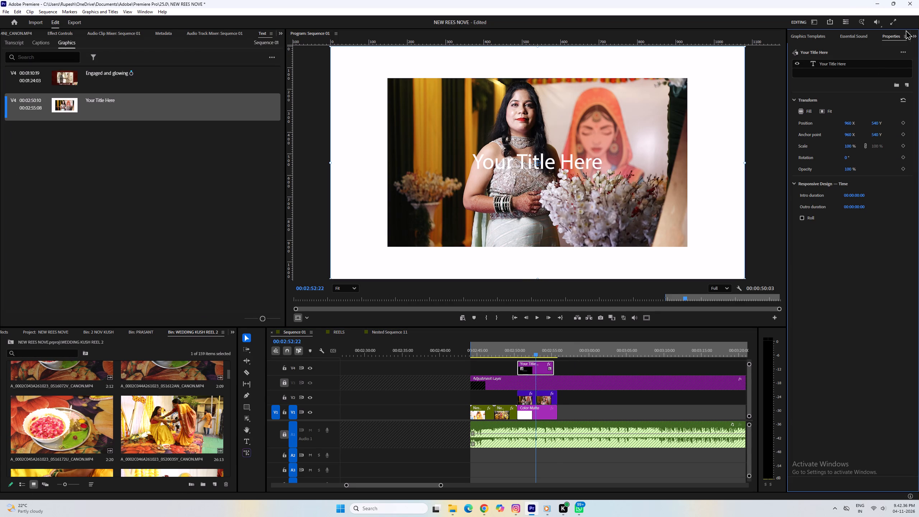
{"action": "double_click", "coordinate": [857, 65]}
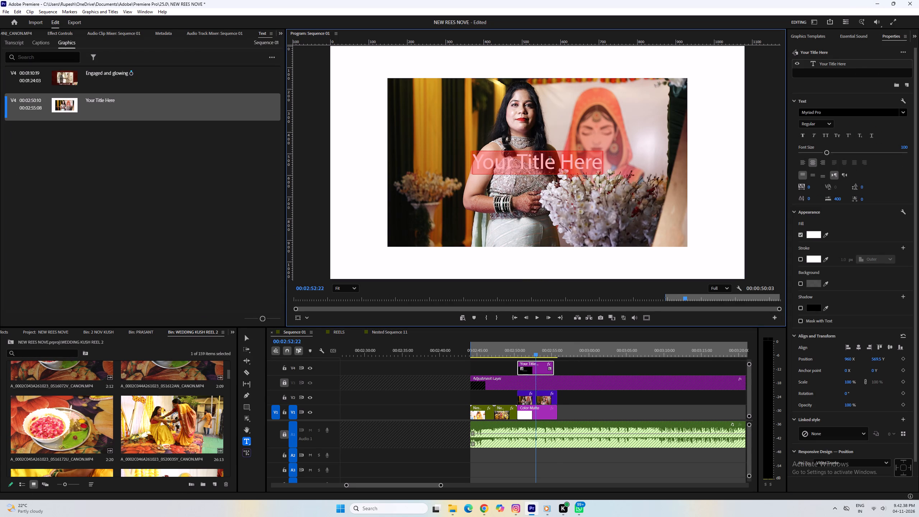
{"action": "key", "text": "ctrl+v"}
{"action": "triple_click", "coordinate": [550, 160]}
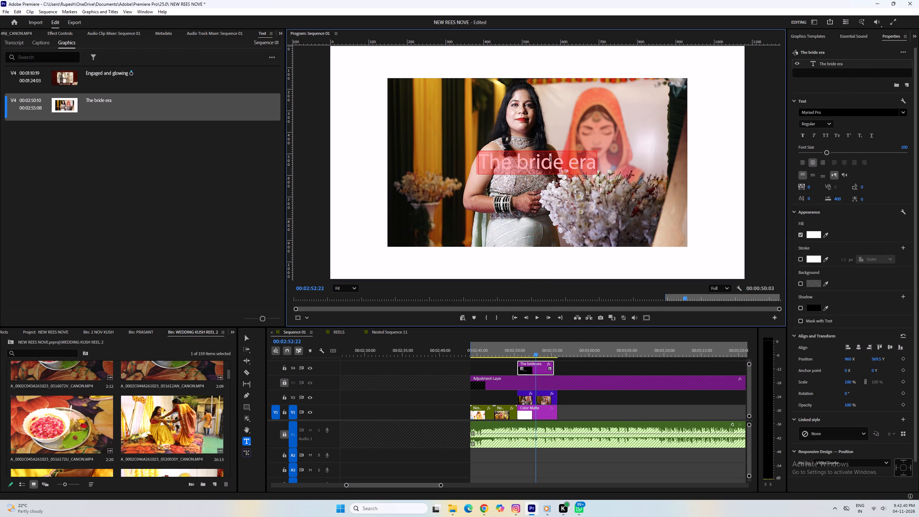
Set the title's font to Autery and move it down to Y 1034, in the white border below the portrait.
{"action": "left_click", "coordinate": [902, 114]}
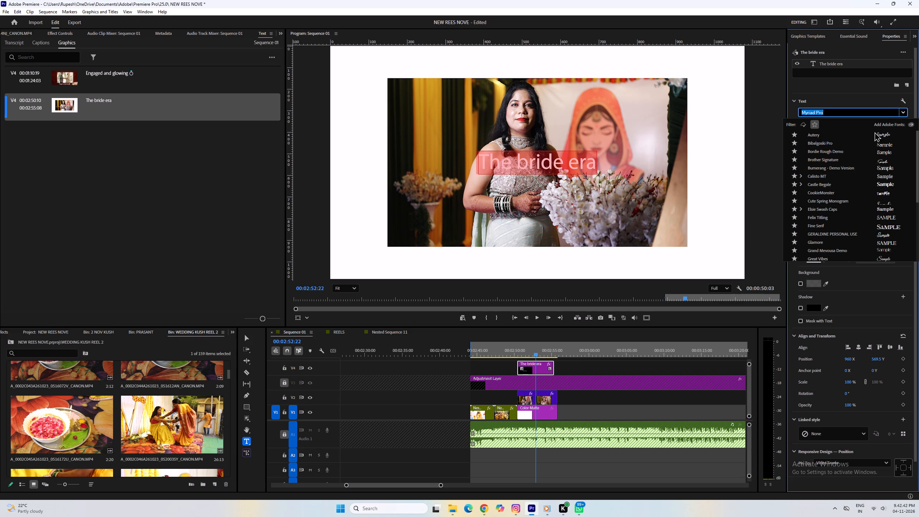
{"action": "left_click", "coordinate": [832, 136]}
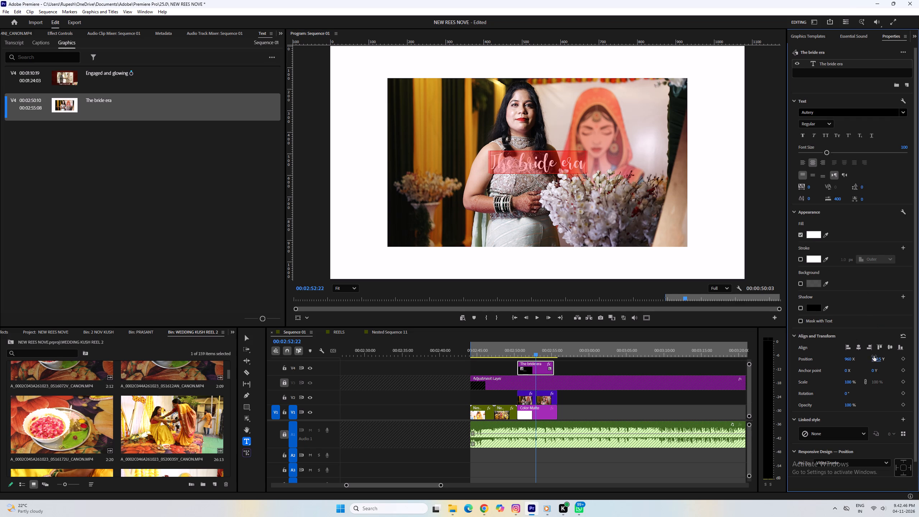
{"action": "left_click_drag", "start_coordinate": [874, 355], "coordinate": [907, 221]}
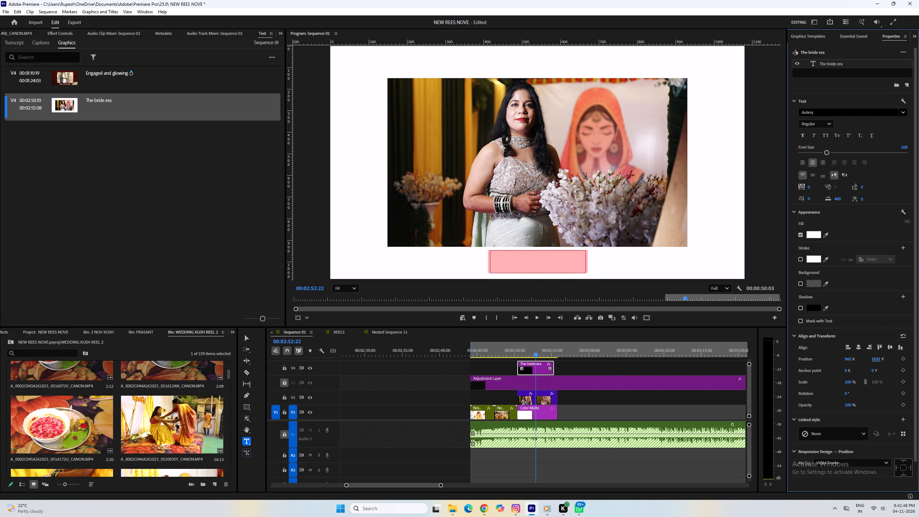
{"action": "left_click_drag", "start_coordinate": [907, 221], "coordinate": [909, 222]}
Set the title's fill to dark red AA1616 and play back the titled portraits to their end.
{"action": "left_click", "coordinate": [814, 235]}
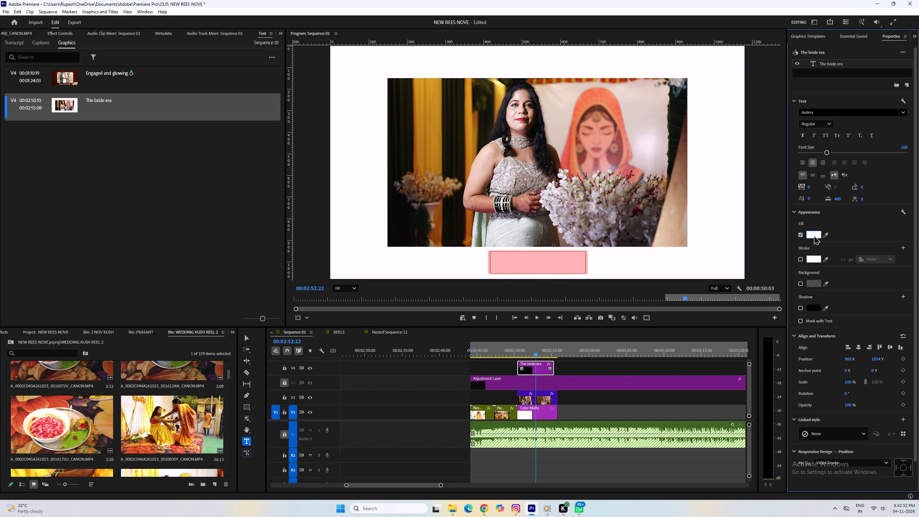
{"action": "left_click_drag", "start_coordinate": [456, 227], "coordinate": [452, 263]}
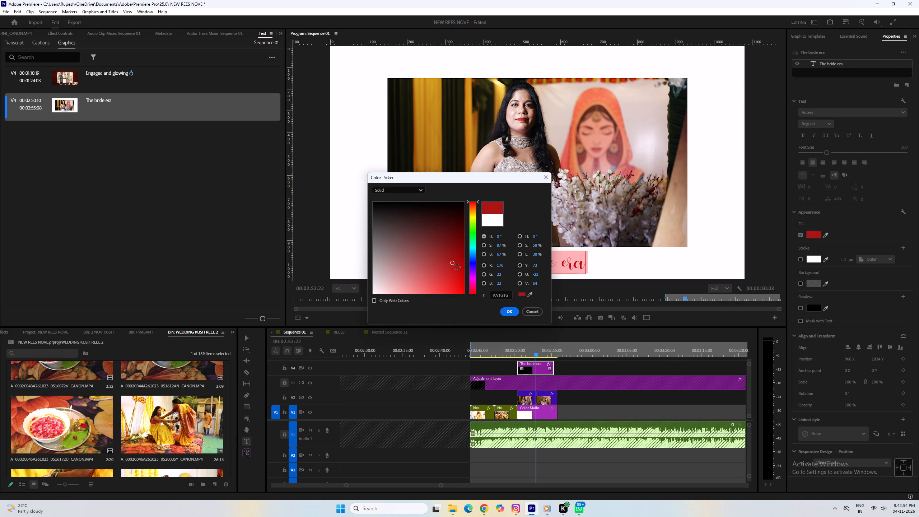
{"action": "left_click", "coordinate": [503, 307]}
{"action": "left_click", "coordinate": [574, 389]}
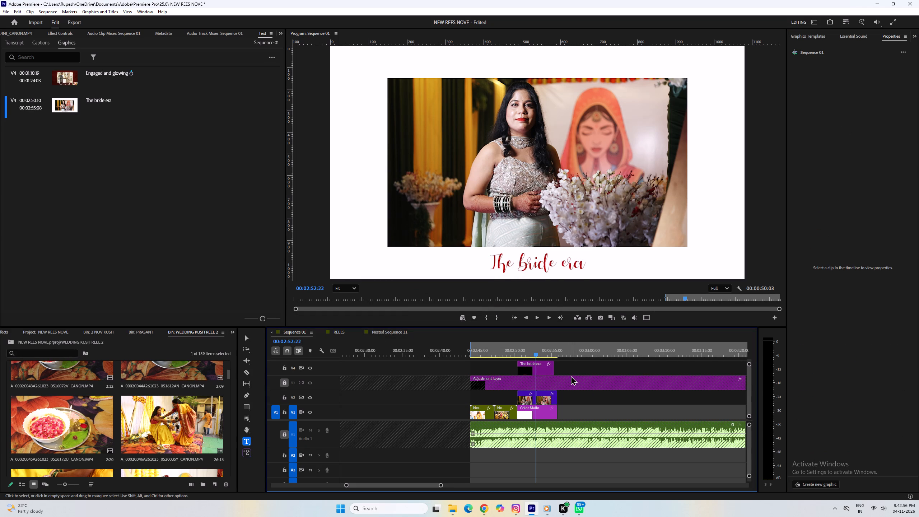
{"action": "left_click", "coordinate": [509, 348]}
{"action": "key", "text": "space"}
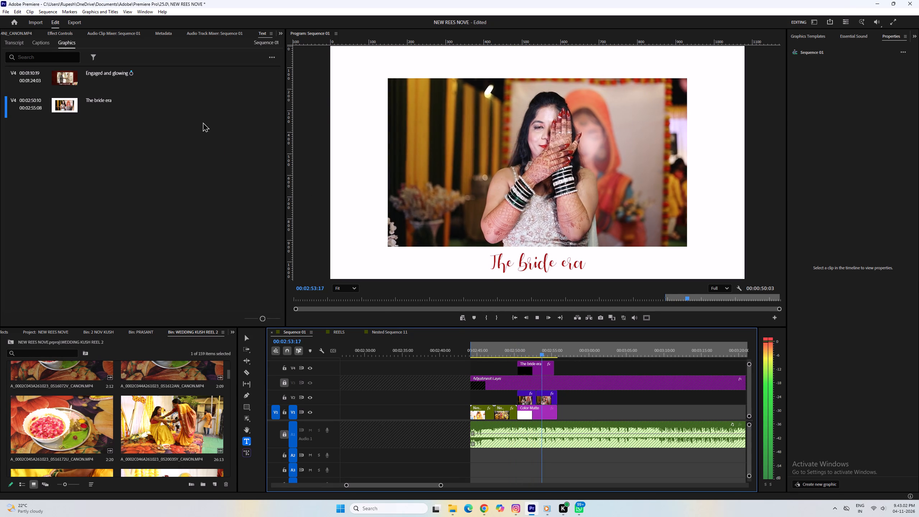
{"action": "left_click", "coordinate": [14, 34]}
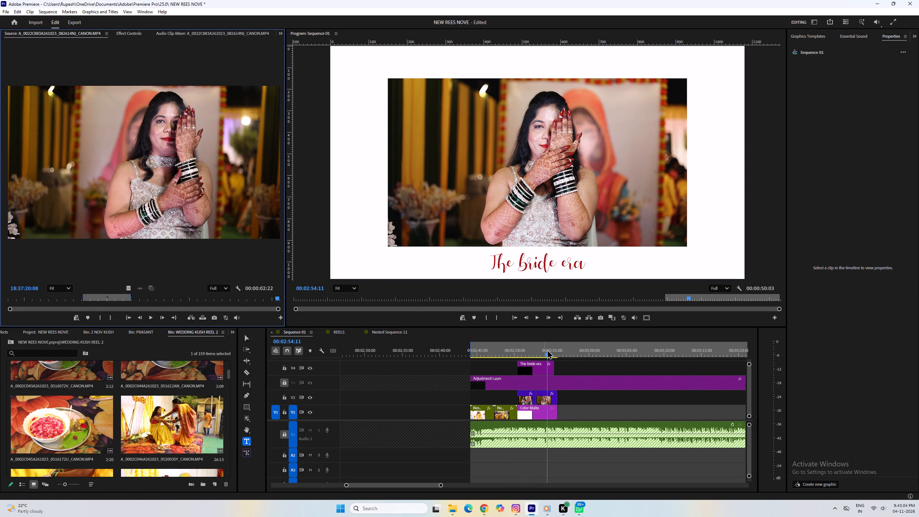
{"action": "left_click", "coordinate": [548, 347]}
{"action": "key", "text": "space"}
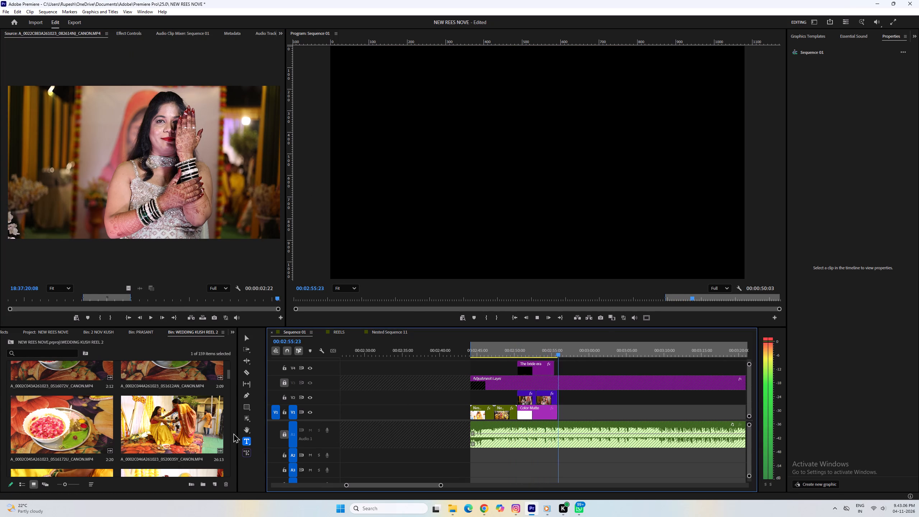
{"action": "key", "text": "space"}
Find the clip A_0022C869 of the bride standing between two relatives in the bin and mark a 1:19 in-to-out range.
{"action": "key", "text": "grave"}
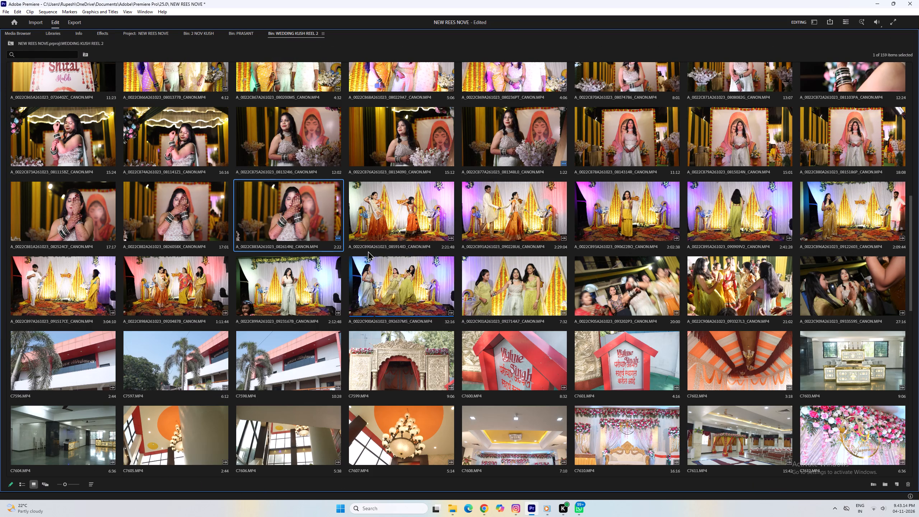
{"action": "scroll", "coordinate": [617, 203], "scroll_direction": "up", "scroll_amount": 1}
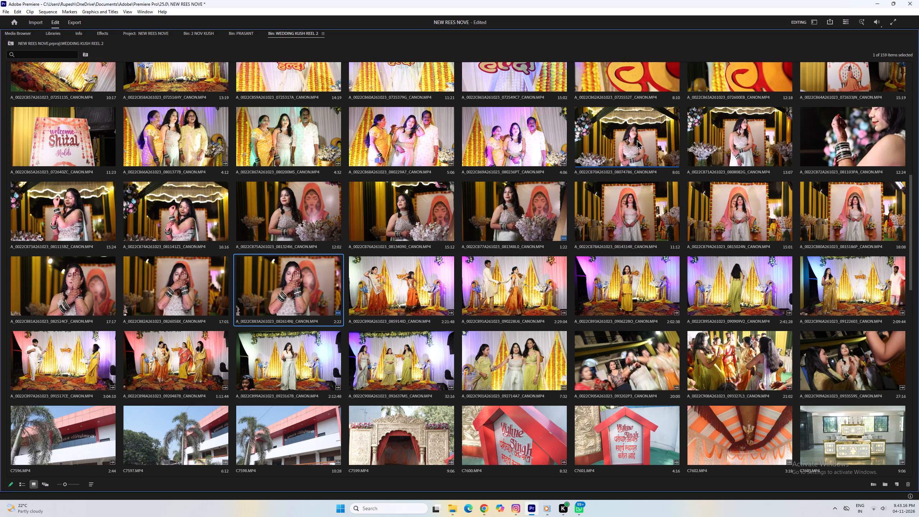
{"action": "scroll", "coordinate": [643, 135], "scroll_direction": "up", "scroll_amount": 1}
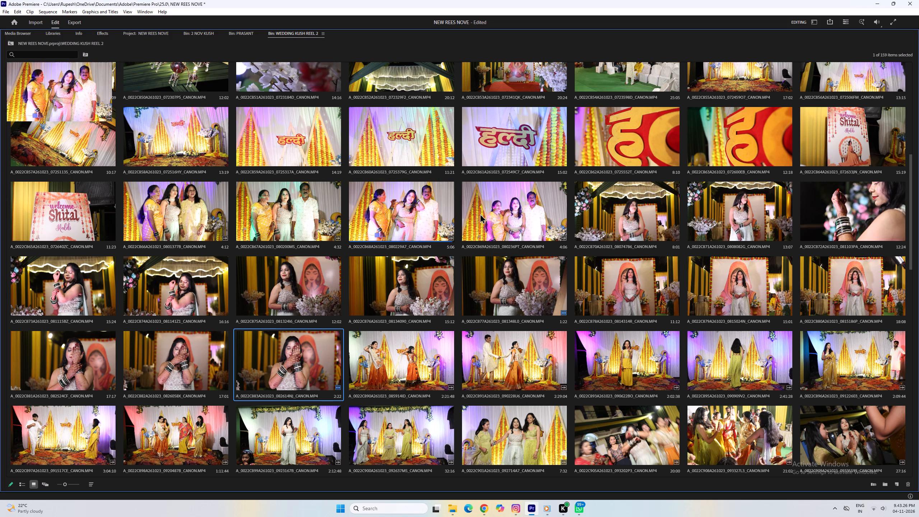
{"action": "double_click", "coordinate": [512, 216]}
{"action": "key", "text": "space"}
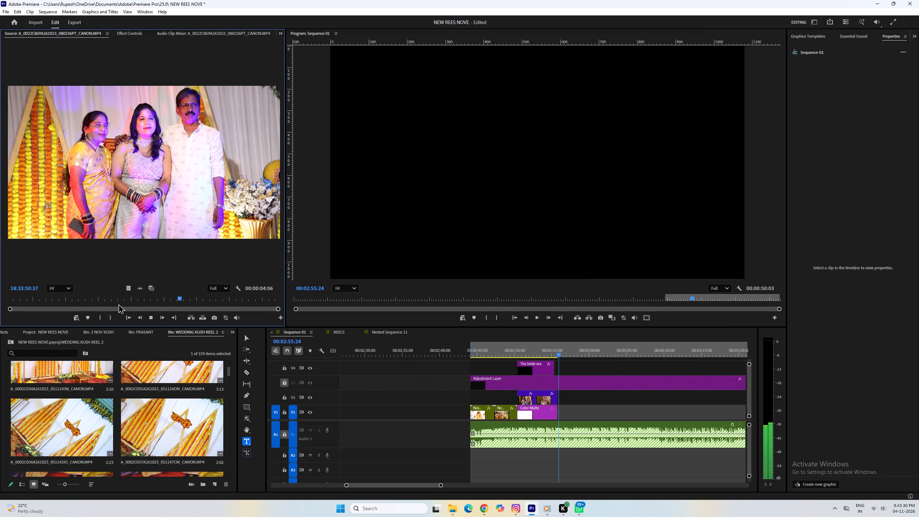
{"action": "left_click_drag", "start_coordinate": [120, 300], "coordinate": [85, 295]}
{"action": "left_click", "coordinate": [102, 315]}
{"action": "key", "text": "space"}
{"action": "left_click", "coordinate": [117, 318]}
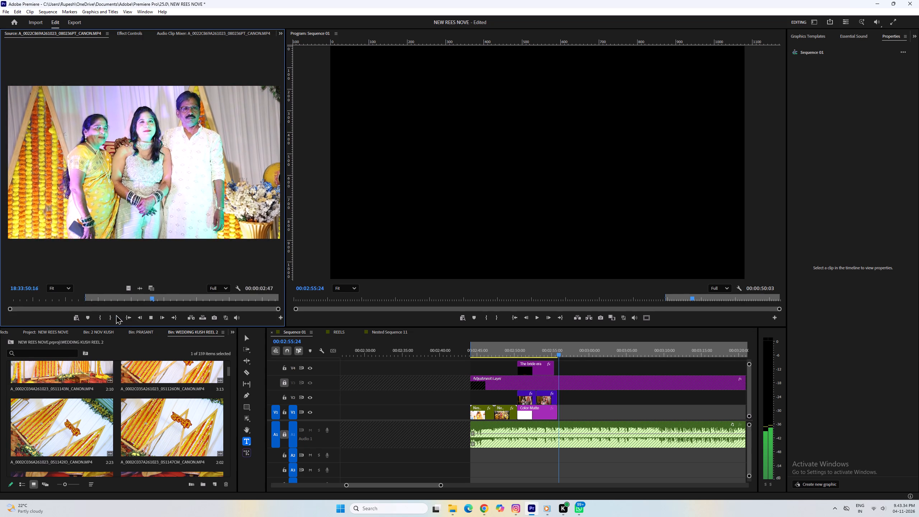
{"action": "key", "text": "space"}
{"action": "left_click", "coordinate": [111, 316]}
{"action": "key", "text": "space"}
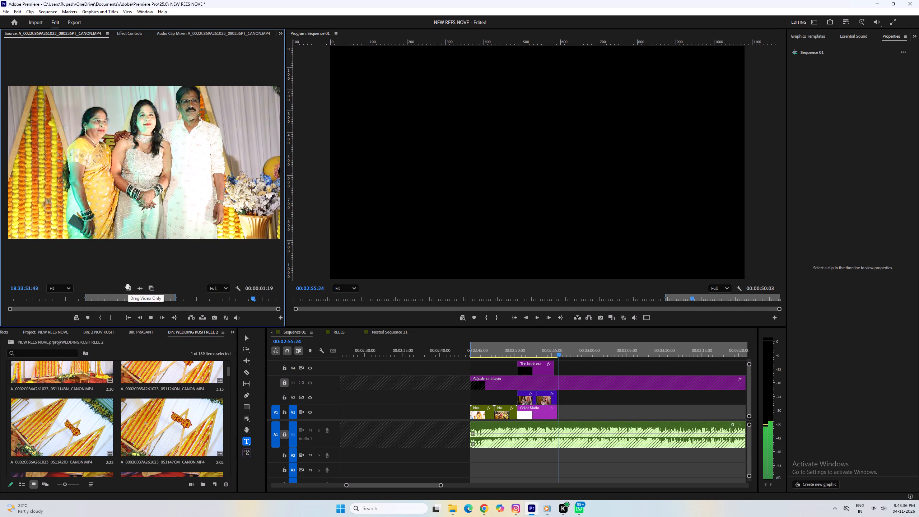
Place the marked family clip, video only, on V1 directly after the color matte.
{"action": "left_click_drag", "start_coordinate": [127, 287], "coordinate": [565, 419]}
{"action": "left_click_drag", "start_coordinate": [565, 419], "coordinate": [562, 418]}
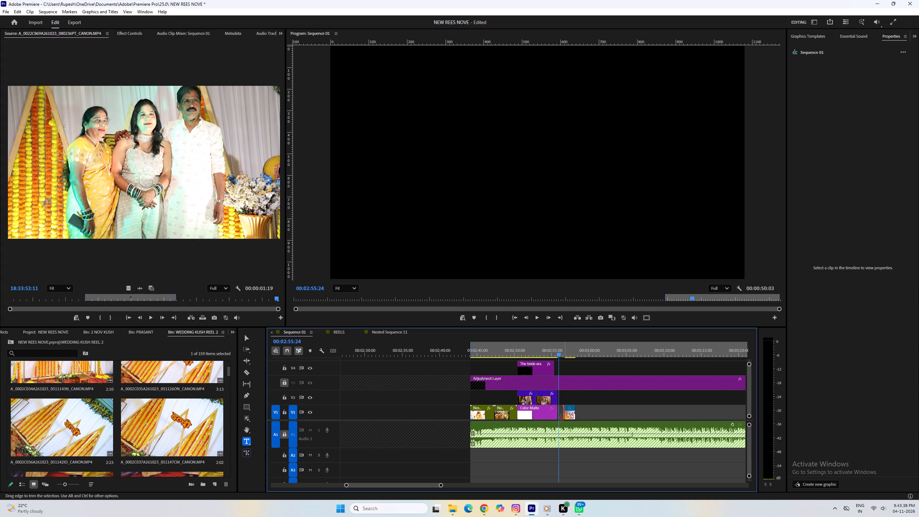
{"action": "left_click_drag", "start_coordinate": [562, 418], "coordinate": [558, 418]}
Extend the family clip's end, ripple trim it back to about 00:02:58 and play back the clip.
{"action": "key", "text": "space"}
{"action": "left_click", "coordinate": [573, 423]}
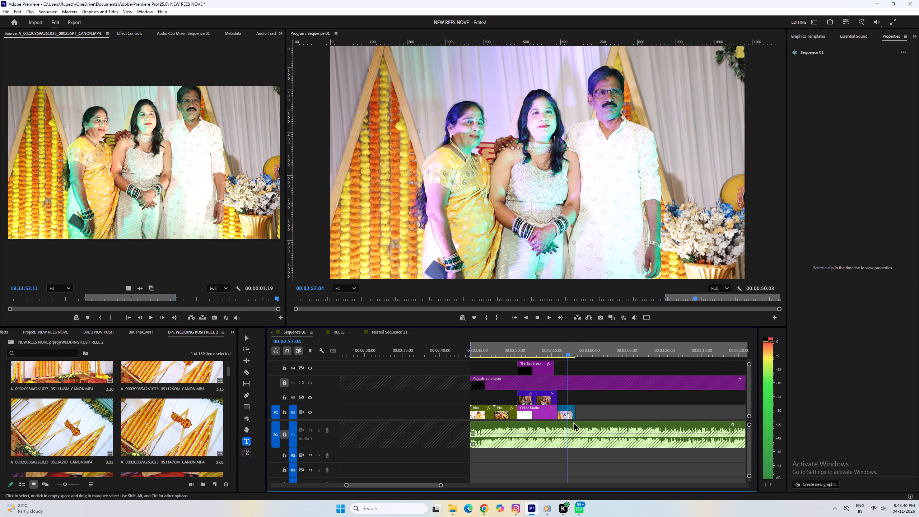
{"action": "key", "text": "space"}
{"action": "left_click", "coordinate": [564, 414]}
{"action": "left_click_drag", "start_coordinate": [575, 414], "coordinate": [583, 414]}
{"action": "key", "text": "space"}
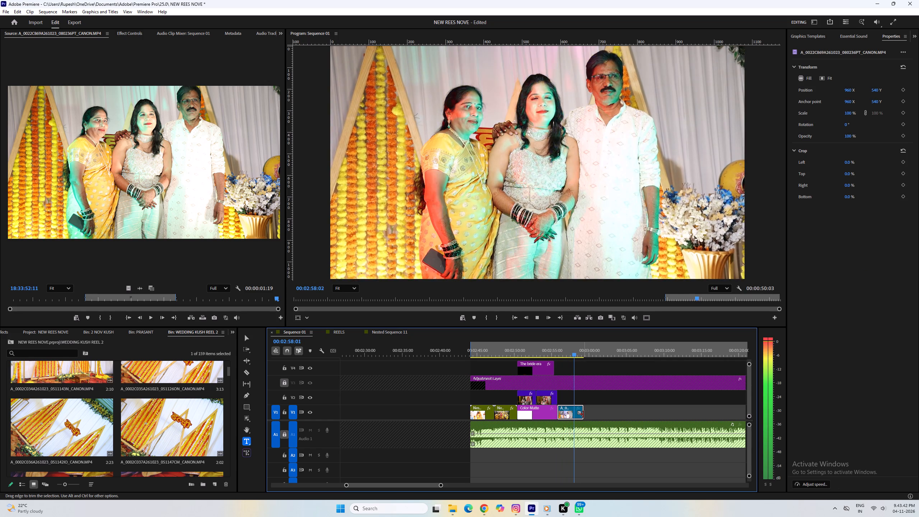
{"action": "key", "text": "space"}
{"action": "type", "text": "W"}
{"action": "key", "text": "space"}
{"action": "left_click", "coordinate": [565, 347]}
{"action": "key", "text": "space"}
{"action": "key", "text": "space"}
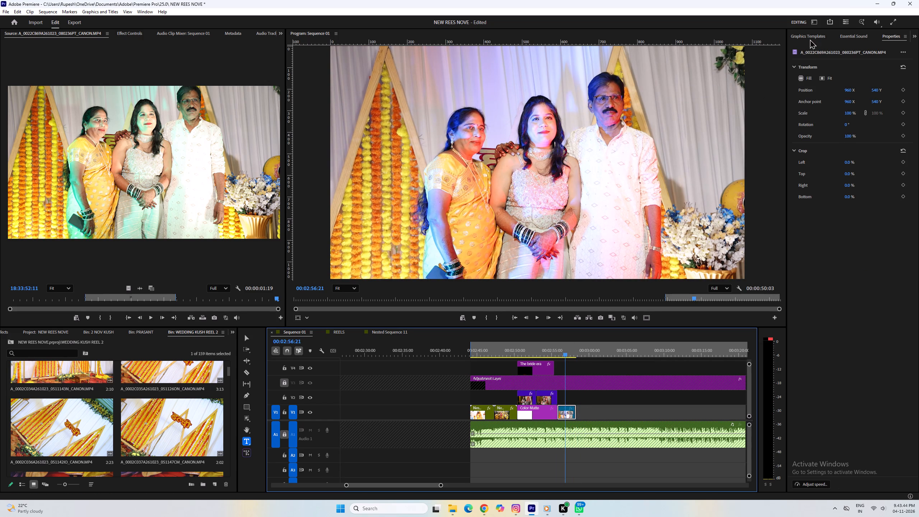
Grade the family clip in Lumetri Color with contrast about 30, highlights about -15 and slightly lower exposure, and play it back.
{"action": "left_click", "coordinate": [810, 39]}
{"action": "left_click", "coordinate": [793, 37]}
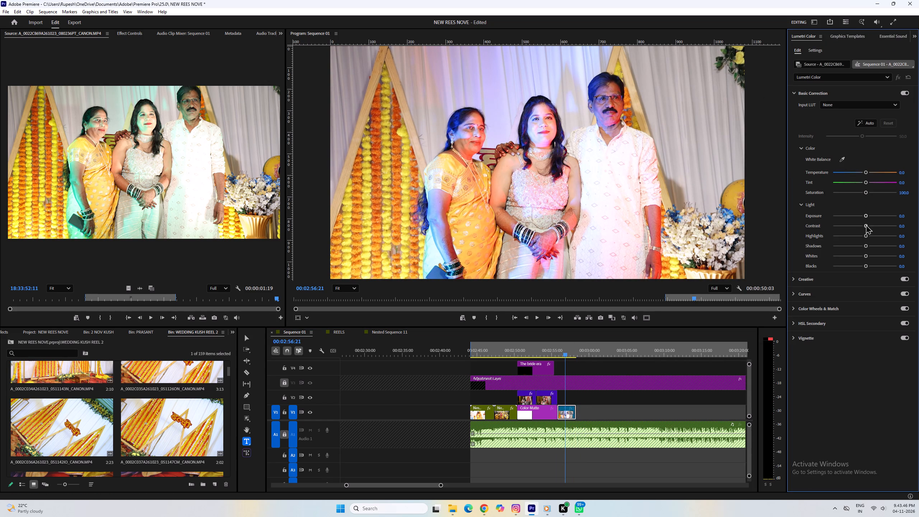
{"action": "left_click_drag", "start_coordinate": [866, 225], "coordinate": [875, 226]}
{"action": "left_click", "coordinate": [862, 238]}
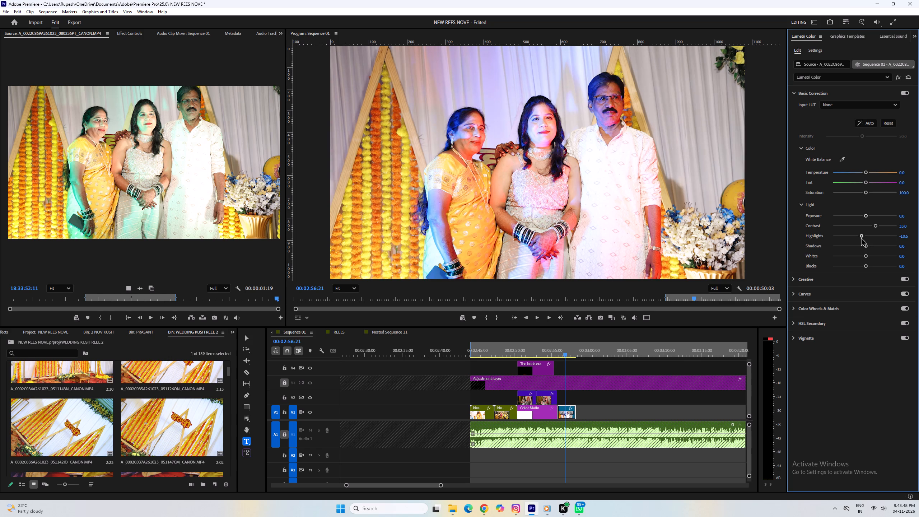
{"action": "left_click", "coordinate": [863, 216]}
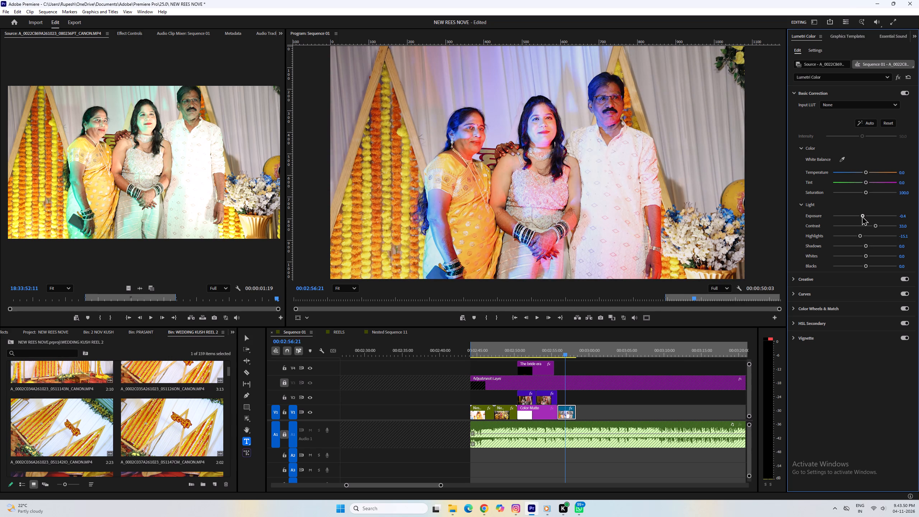
{"action": "key", "text": "space"}
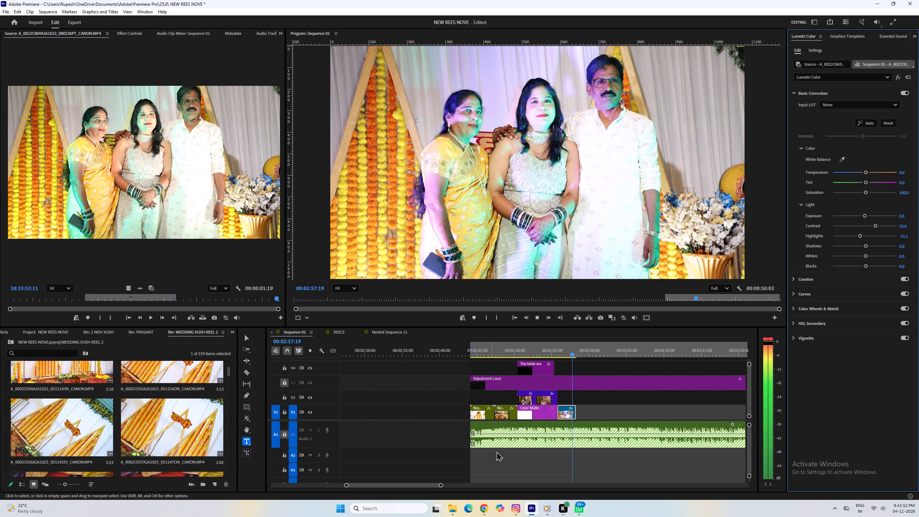
{"action": "key", "text": "space"}
{"action": "key", "text": "space"}
{"action": "key", "text": "space"}
Open the clip A_0022C890 of the woman and girl dancing on stage from the bin and mark a 1:03 range near its start.
{"action": "key", "text": "grave"}
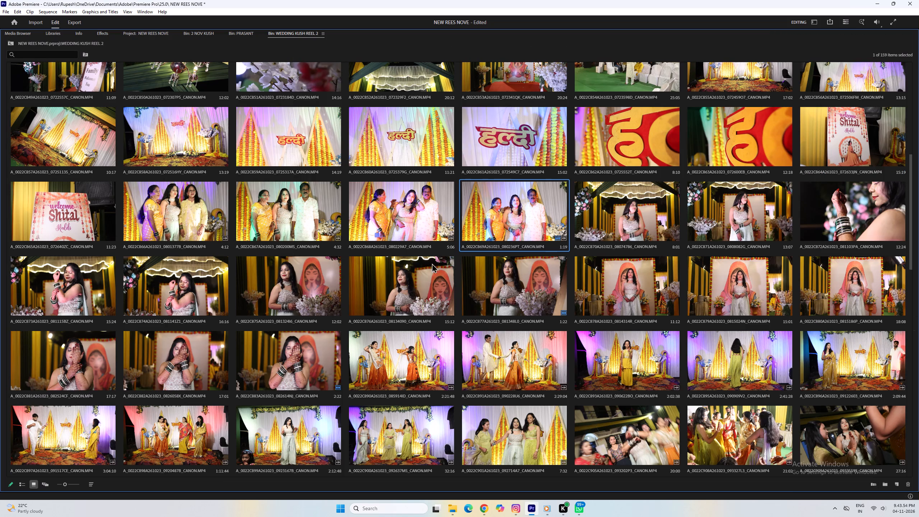
{"action": "scroll", "coordinate": [450, 279], "scroll_direction": "down", "scroll_amount": 1}
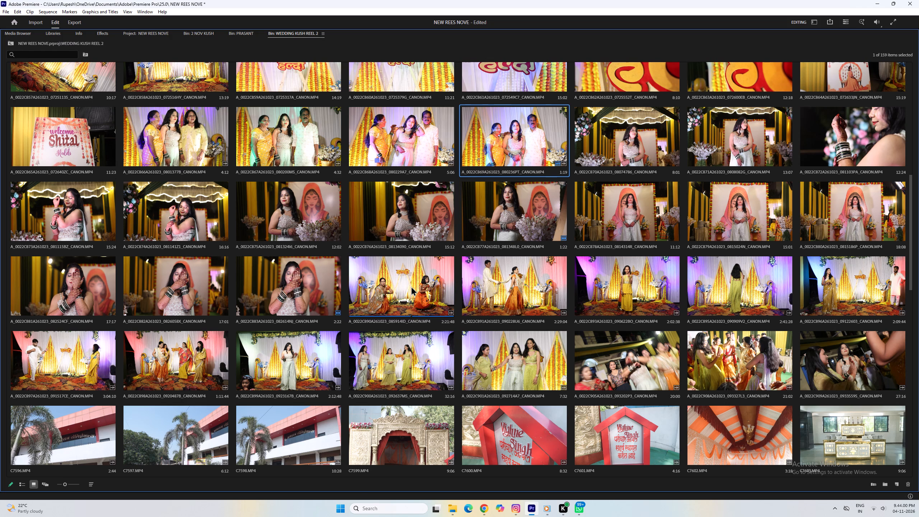
{"action": "double_click", "coordinate": [411, 286]}
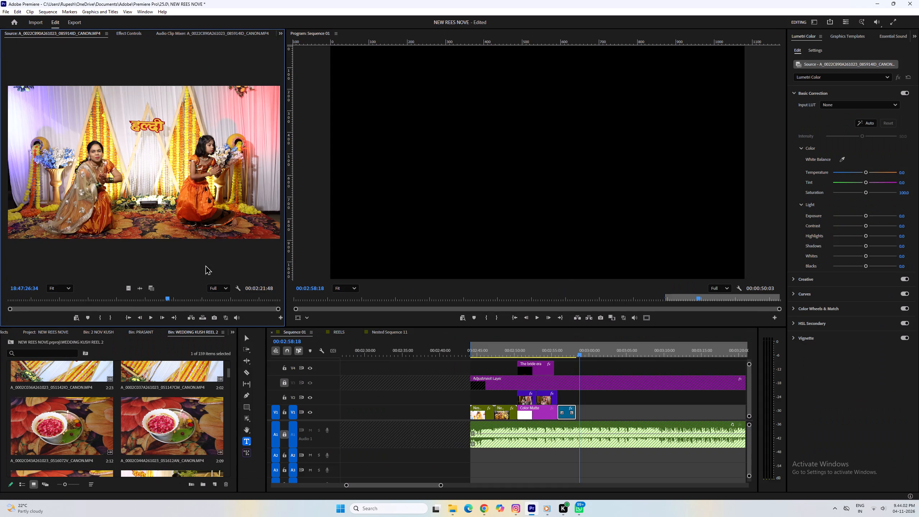
{"action": "key", "text": "space"}
{"action": "left_click_drag", "start_coordinate": [118, 295], "coordinate": [0, 295]}
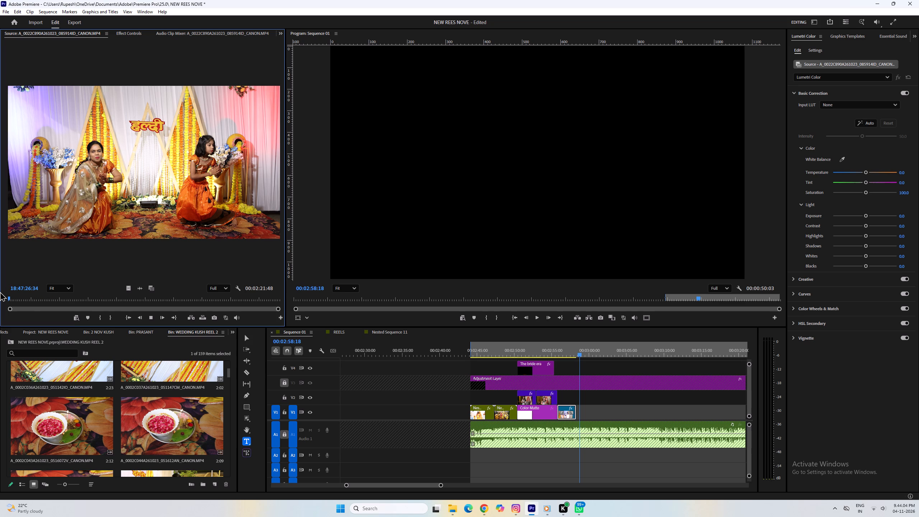
{"action": "left_click", "coordinate": [18, 296]}
{"action": "key", "text": "space"}
{"action": "key", "text": "space"}
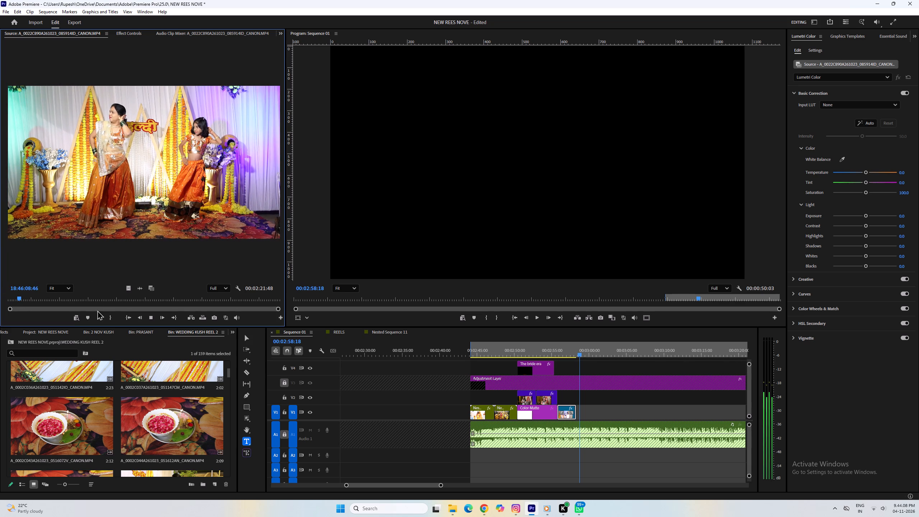
{"action": "key", "text": "space"}
{"action": "left_click", "coordinate": [101, 317]}
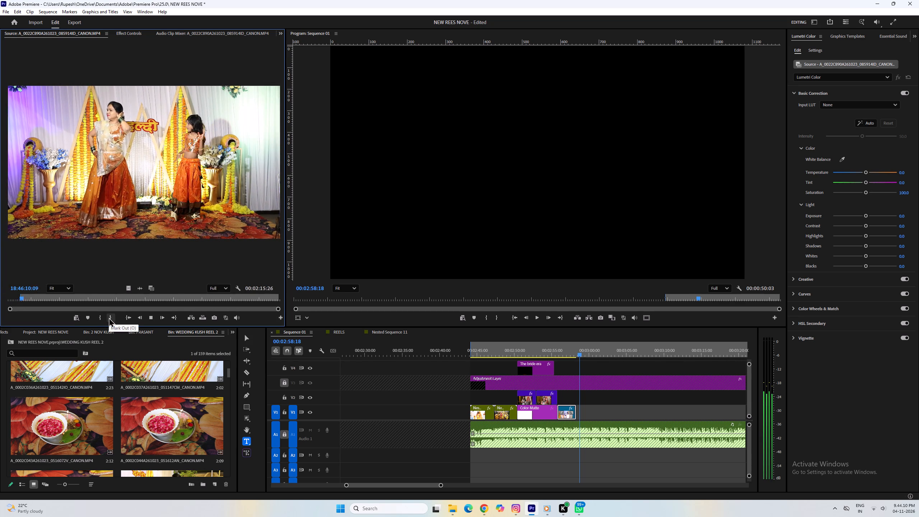
{"action": "left_click", "coordinate": [109, 317]}
Find a further dance moment in the clip and mark a new 0:46 in-to-out range from about 18:46:36.
{"action": "left_click_drag", "start_coordinate": [29, 297], "coordinate": [51, 299]}
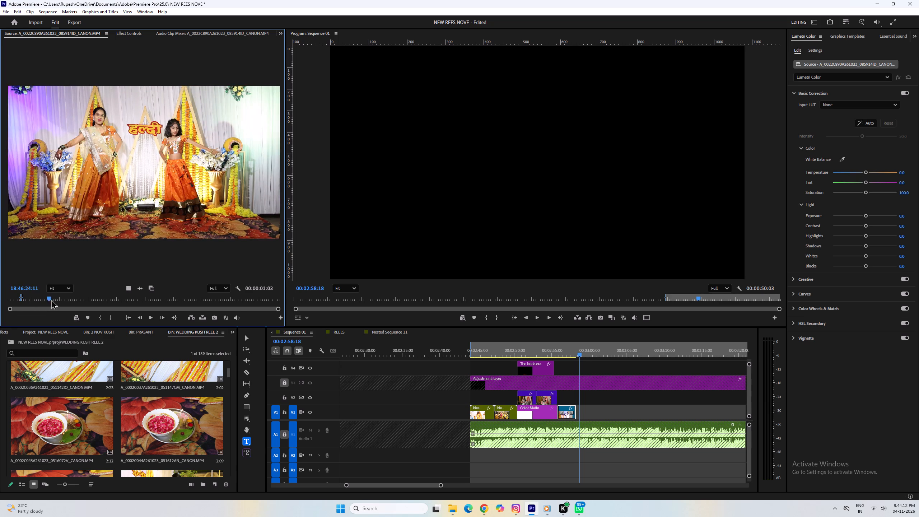
{"action": "left_click_drag", "start_coordinate": [51, 299], "coordinate": [75, 297]}
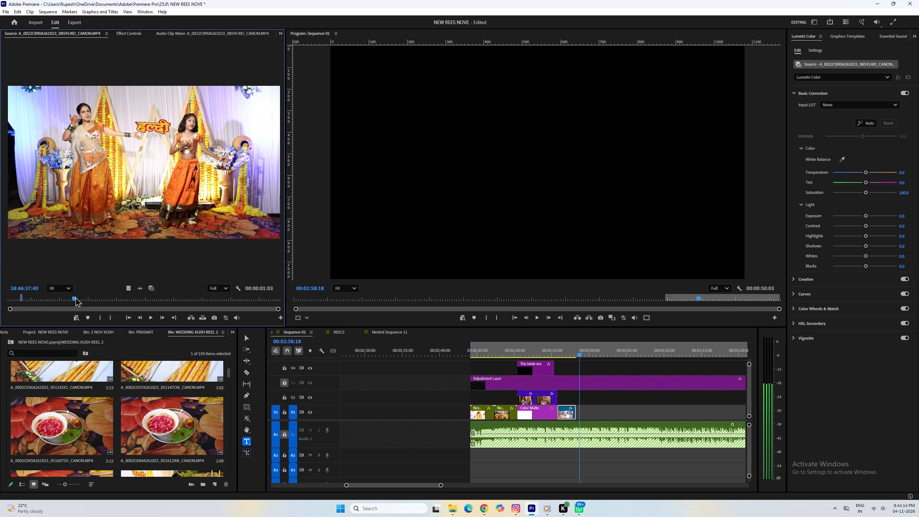
{"action": "left_click_drag", "start_coordinate": [75, 297], "coordinate": [73, 295]}
{"action": "key", "text": "space"}
{"action": "left_click", "coordinate": [100, 317]}
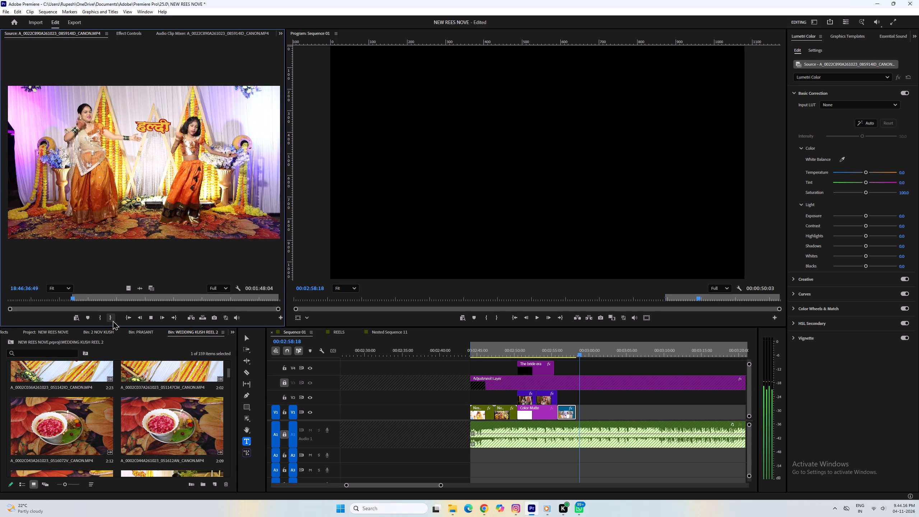
{"action": "left_click", "coordinate": [113, 320]}
Skim the rest of the dance clip through to its end, looking over the other dance moments.
{"action": "left_click_drag", "start_coordinate": [83, 297], "coordinate": [103, 297]}
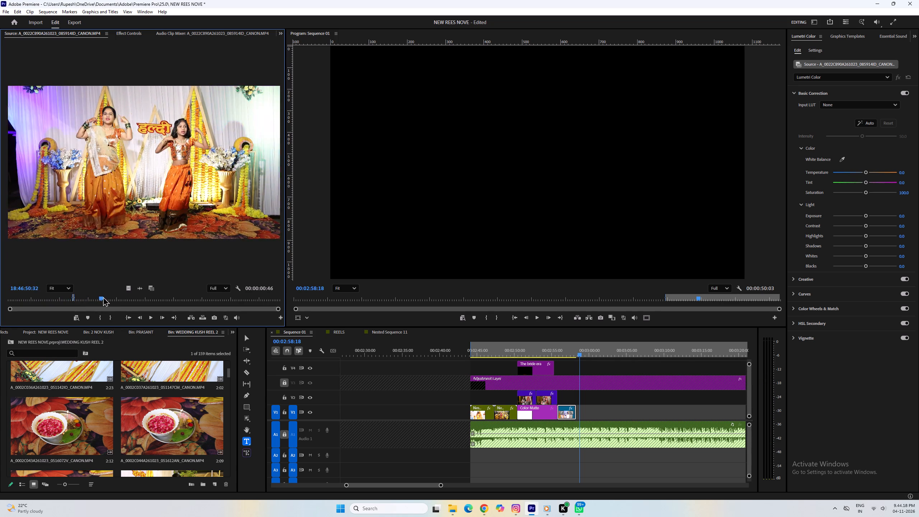
{"action": "left_click_drag", "start_coordinate": [103, 297], "coordinate": [160, 297]}
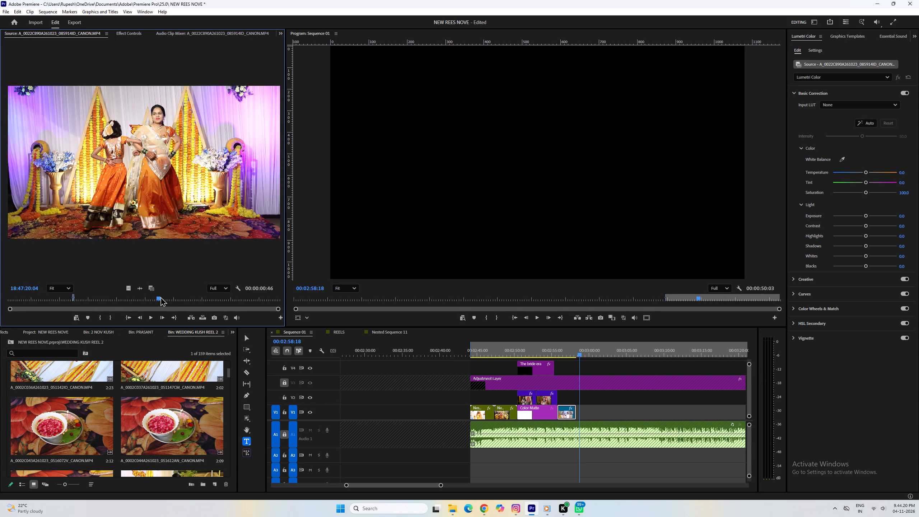
{"action": "left_click_drag", "start_coordinate": [160, 297], "coordinate": [160, 290]}
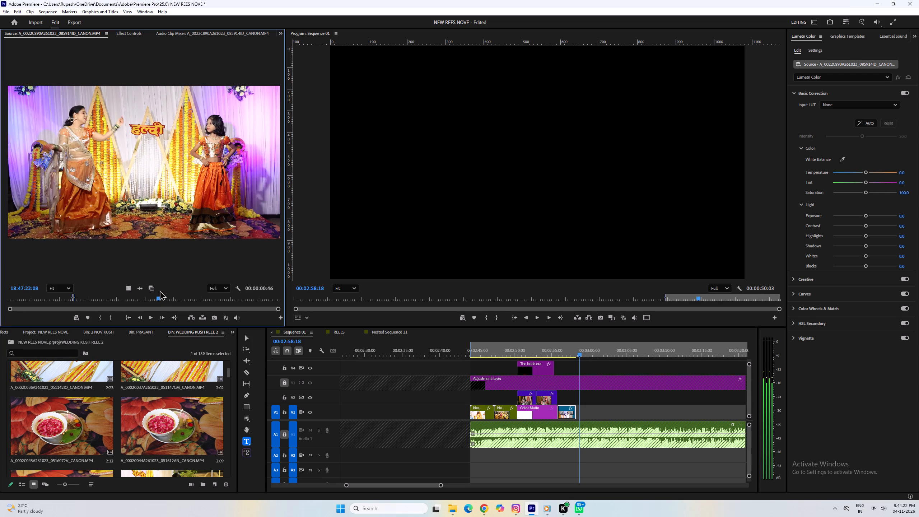
{"action": "left_click_drag", "start_coordinate": [160, 290], "coordinate": [159, 290]}
{"action": "key", "text": "space"}
{"action": "left_click_drag", "start_coordinate": [162, 295], "coordinate": [163, 297]}
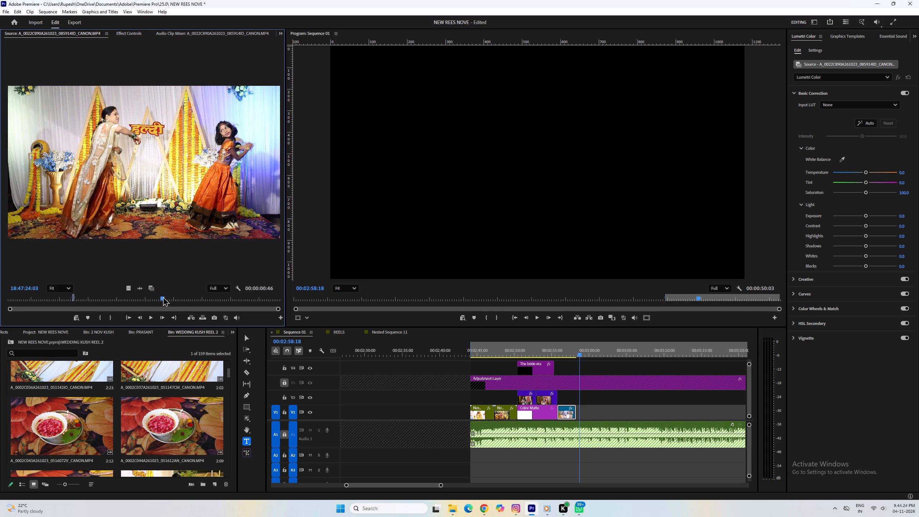
{"action": "left_click_drag", "start_coordinate": [163, 297], "coordinate": [190, 298]}
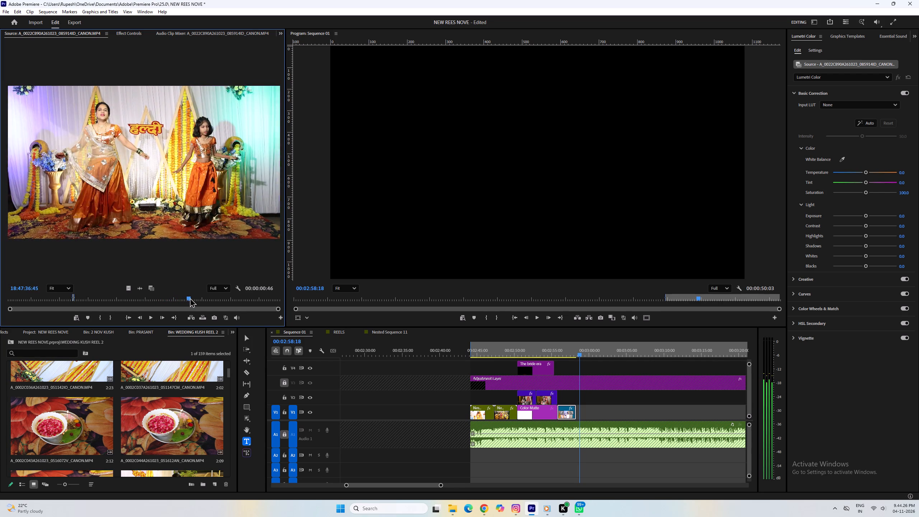
{"action": "left_click_drag", "start_coordinate": [190, 298], "coordinate": [192, 298]}
{"action": "key", "text": "space"}
{"action": "left_click_drag", "start_coordinate": [196, 297], "coordinate": [200, 297]}
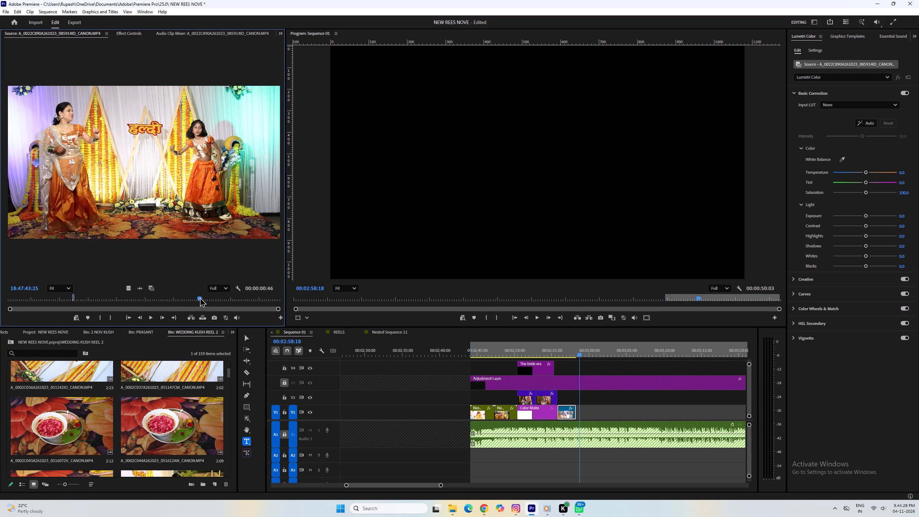
{"action": "left_click_drag", "start_coordinate": [200, 297], "coordinate": [227, 295]}
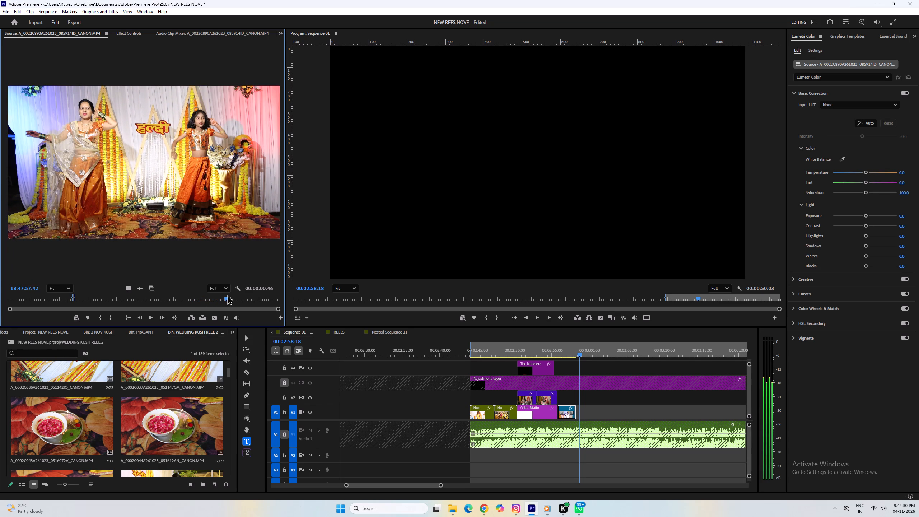
{"action": "left_click_drag", "start_coordinate": [227, 295], "coordinate": [223, 292]}
{"action": "key", "text": "space"}
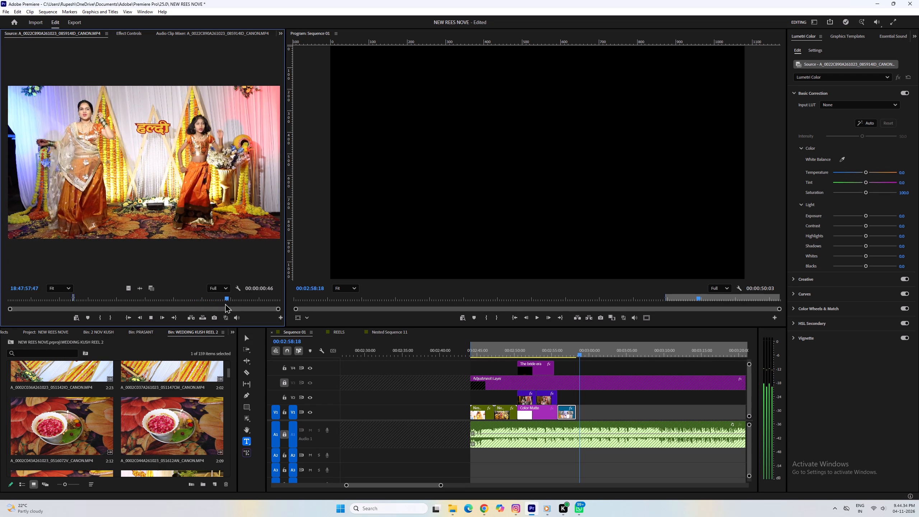
{"action": "left_click_drag", "start_coordinate": [227, 297], "coordinate": [240, 296]}
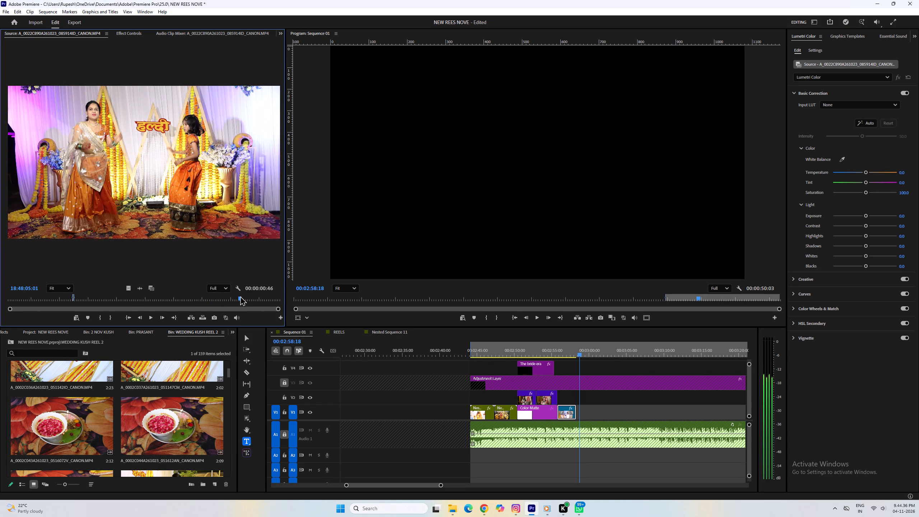
{"action": "left_click_drag", "start_coordinate": [240, 296], "coordinate": [270, 294]}
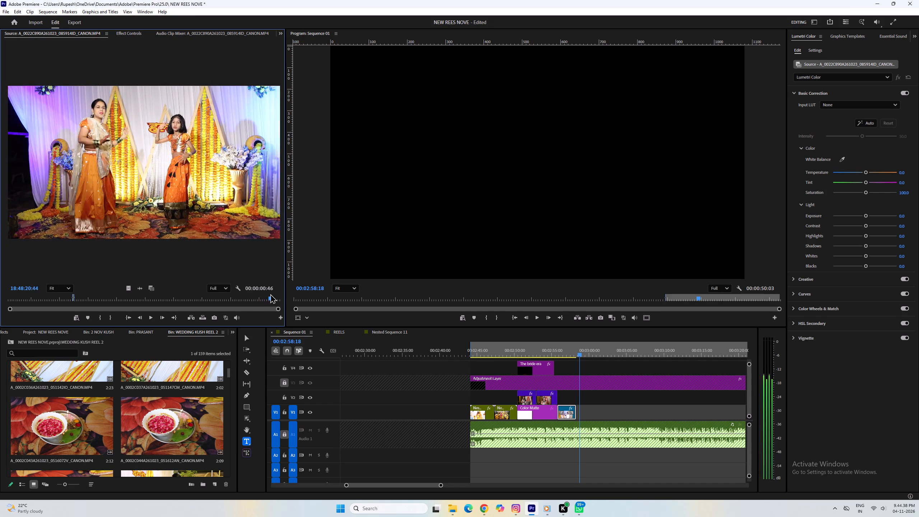
{"action": "left_click_drag", "start_coordinate": [270, 294], "coordinate": [271, 294]}
{"action": "key", "text": "space"}
Place the marked dance clip, video only, on V2 at 00:02:58:18.
{"action": "left_click_drag", "start_coordinate": [127, 289], "coordinate": [580, 367]}
{"action": "key", "text": "space"}
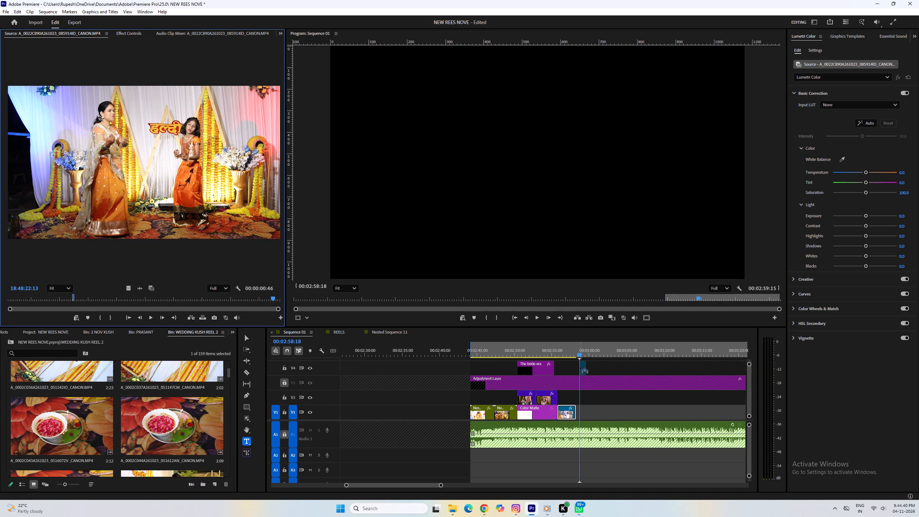
{"action": "left_click_drag", "start_coordinate": [580, 367], "coordinate": [578, 401]}
Set the dance clip's speed to 45 percent.
{"action": "left_click", "coordinate": [582, 404]}
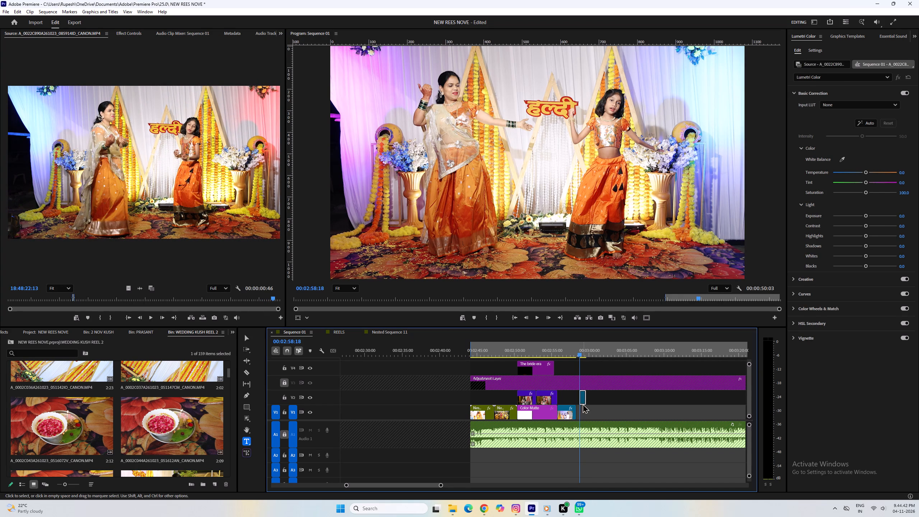
{"action": "key", "text": "ctrl+r"}
{"action": "key", "text": "4"}
{"action": "key", "text": "5"}
{"action": "key", "text": "Return"}
Move the slowed dance clip onto V1 directly after the family clip and extend its end to about 00:03:02.
{"action": "left_click_drag", "start_coordinate": [586, 399], "coordinate": [580, 396]}
{"action": "left_click_drag", "start_coordinate": [594, 397], "coordinate": [600, 397]}
{"action": "key", "text": "space"}
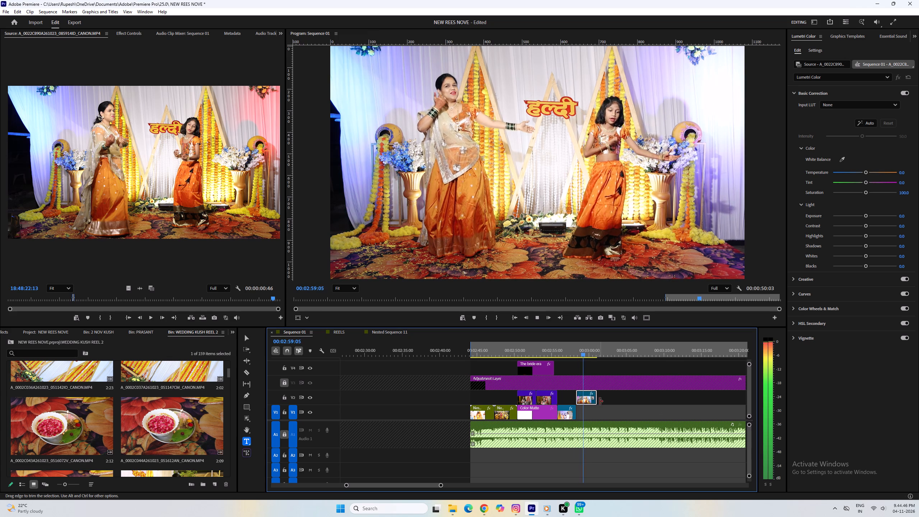
{"action": "key", "text": "space"}
{"action": "left_click_drag", "start_coordinate": [592, 404], "coordinate": [592, 409]}
{"action": "left_click", "coordinate": [591, 414]}
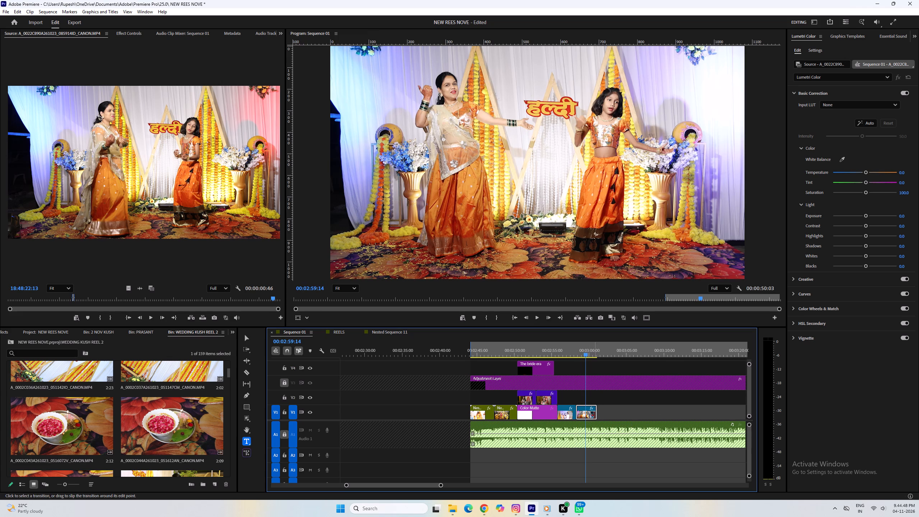
{"action": "left_click_drag", "start_coordinate": [591, 413], "coordinate": [600, 413]}
{"action": "left_click_drag", "start_coordinate": [599, 412], "coordinate": [607, 413]}
Play back the dance clip and ripple trim its end to shortly after 00:03:00.
{"action": "key", "text": "space"}
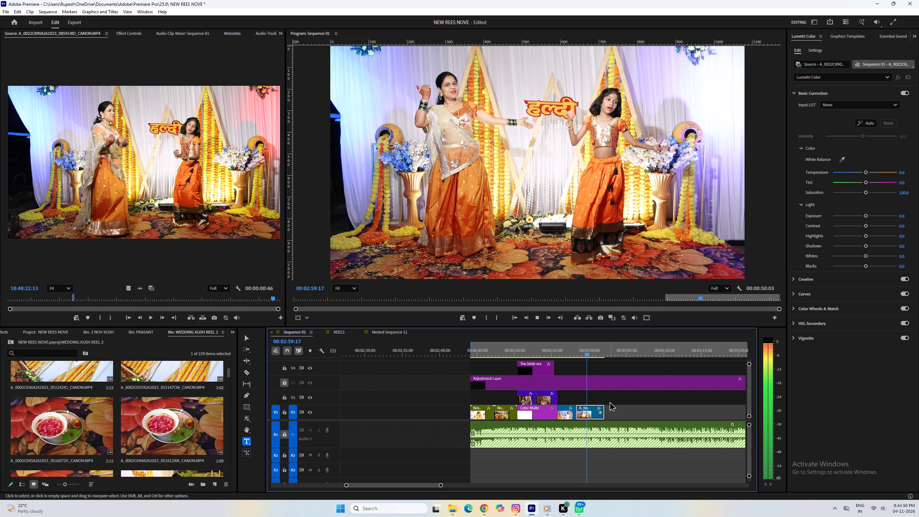
{"action": "key", "text": "space"}
{"action": "type", "text": "W"}
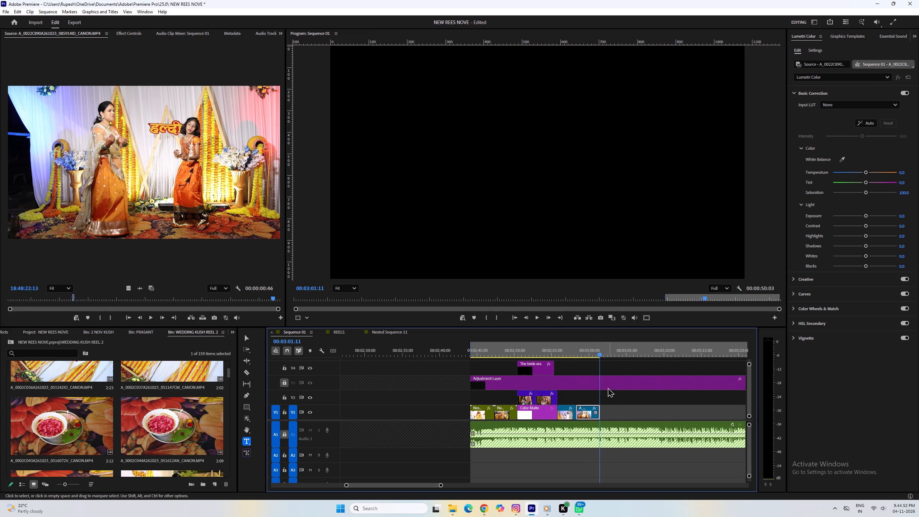
{"action": "key", "text": "space"}
{"action": "left_click", "coordinate": [587, 347]}
{"action": "key", "text": "space"}
{"action": "key", "text": "space"}
{"action": "type", "text": "W"}
{"action": "key", "text": "space"}
{"action": "left_click", "coordinate": [587, 347]}
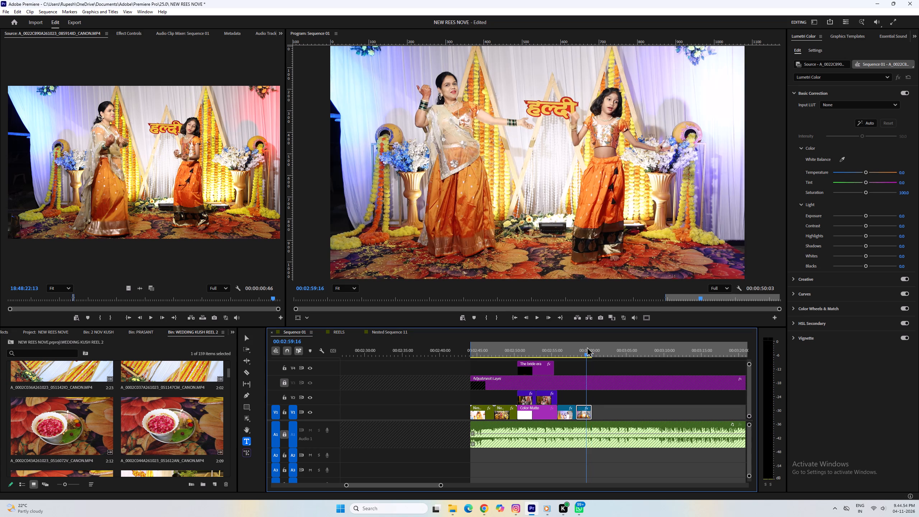
{"action": "key", "text": "space"}
{"action": "key", "text": "space"}
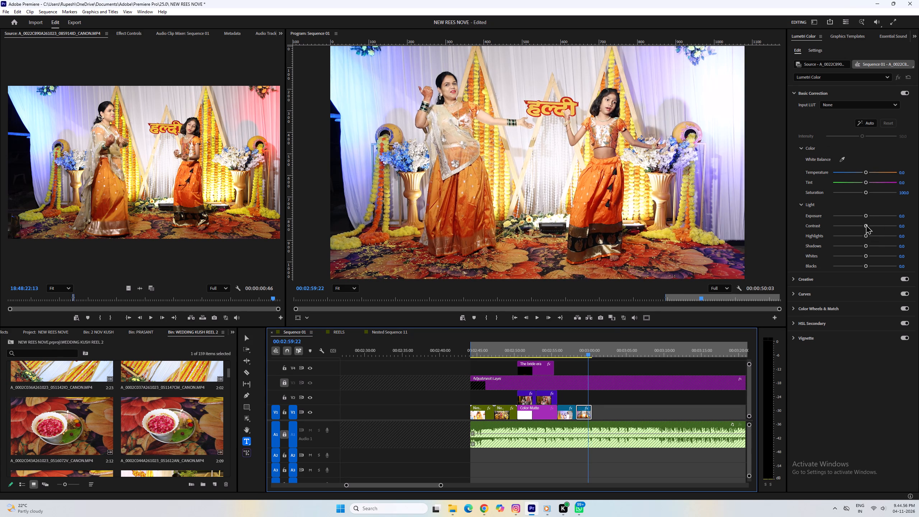
Grade the dance clip in Lumetri Color with contrast about 26, blacks about -25 and highlights about -12.
{"action": "left_click_drag", "start_coordinate": [866, 224], "coordinate": [855, 228]}
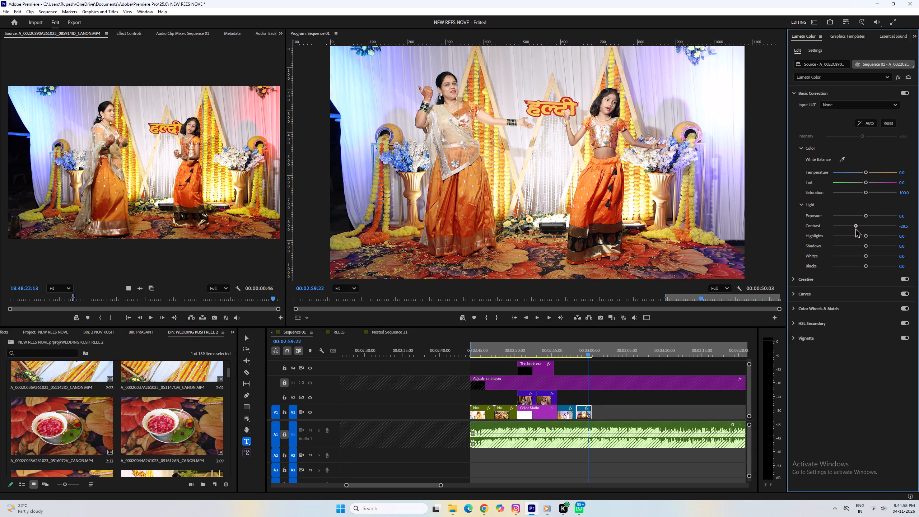
{"action": "left_click_drag", "start_coordinate": [855, 228], "coordinate": [873, 232]}
{"action": "left_click_drag", "start_coordinate": [862, 267], "coordinate": [856, 265]}
{"action": "left_click_drag", "start_coordinate": [866, 235], "coordinate": [862, 234]}
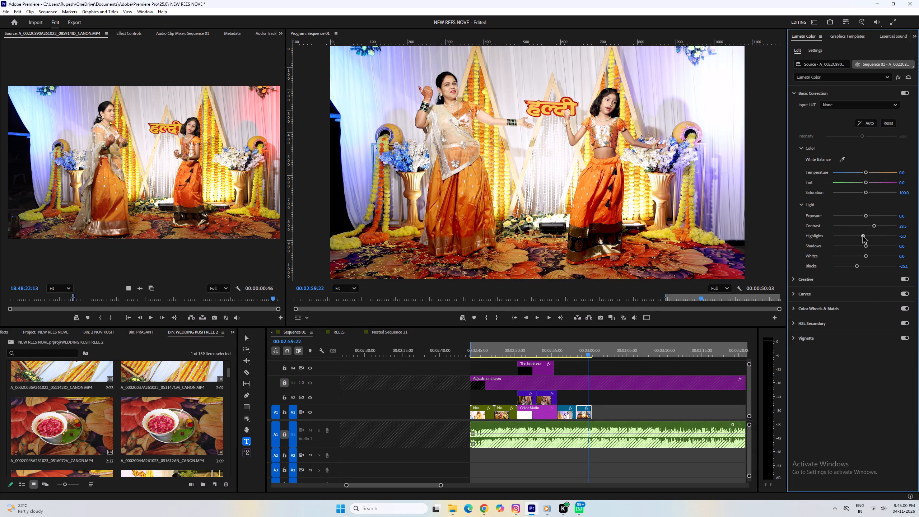
{"action": "left_click_drag", "start_coordinate": [862, 234], "coordinate": [860, 233]}
Start a Scale animation on the mother-and-girl dance clip with a keyframe of 137 at its first frame.
{"action": "left_click", "coordinate": [118, 31]}
{"action": "left_click_drag", "start_coordinate": [247, 49], "coordinate": [238, 49]}
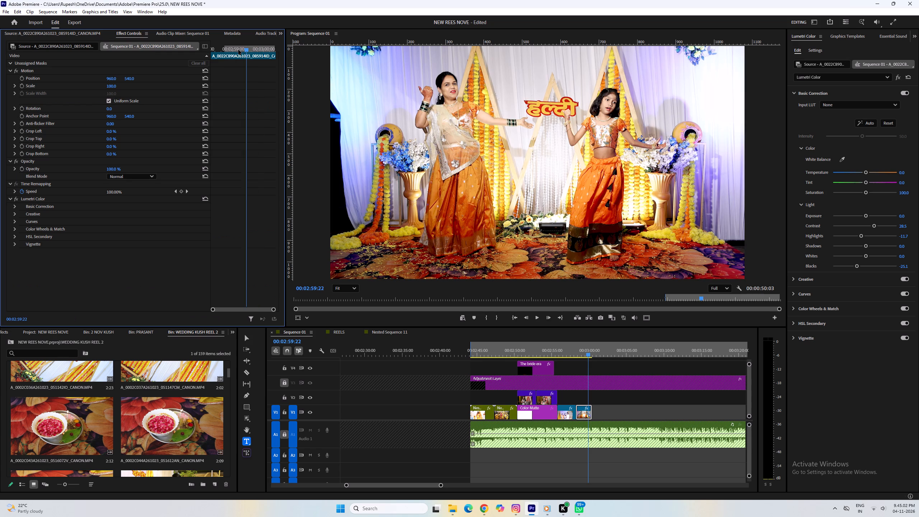
{"action": "left_click_drag", "start_coordinate": [238, 49], "coordinate": [176, 53]}
{"action": "left_click", "coordinate": [22, 86]}
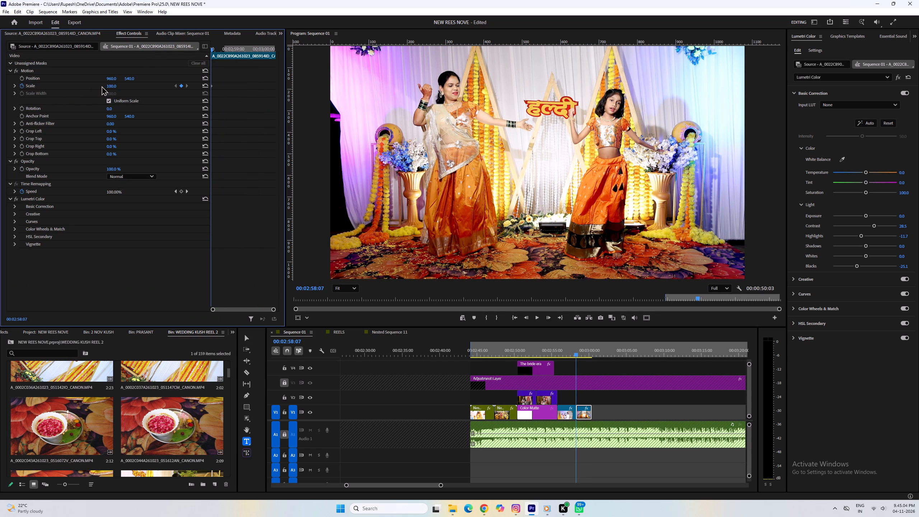
{"action": "left_click_drag", "start_coordinate": [112, 86], "coordinate": [124, 86]}
{"action": "left_click_drag", "start_coordinate": [216, 48], "coordinate": [209, 48]}
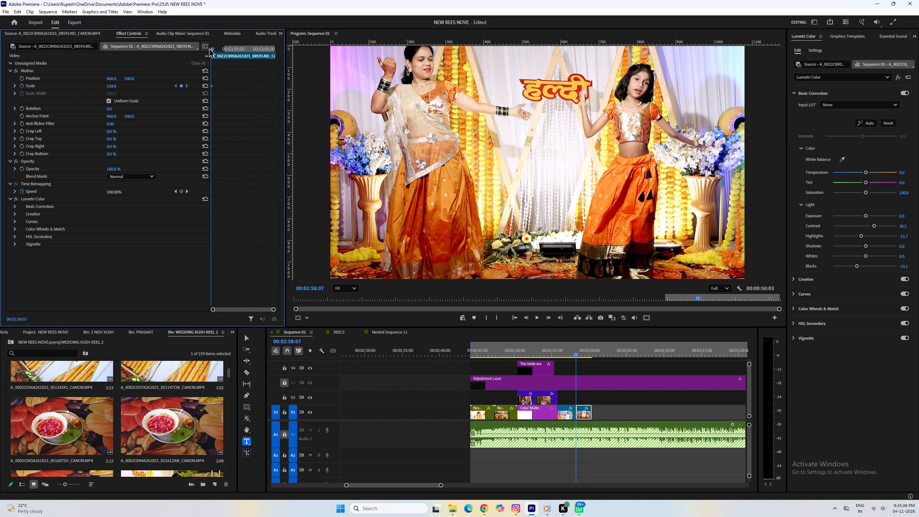
{"action": "key", "text": "ctrl+z"}
{"action": "left_click_drag", "start_coordinate": [111, 86], "coordinate": [106, 84]}
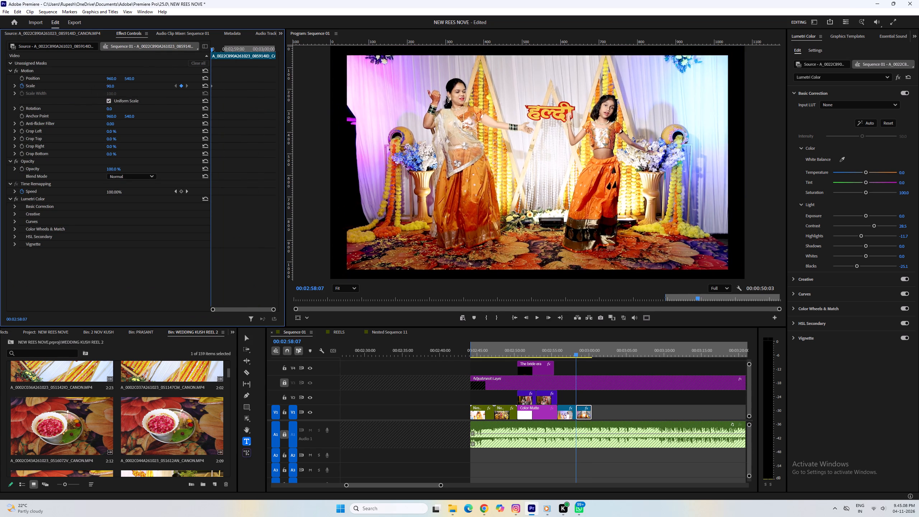
{"action": "left_click_drag", "start_coordinate": [106, 84], "coordinate": [122, 85]}
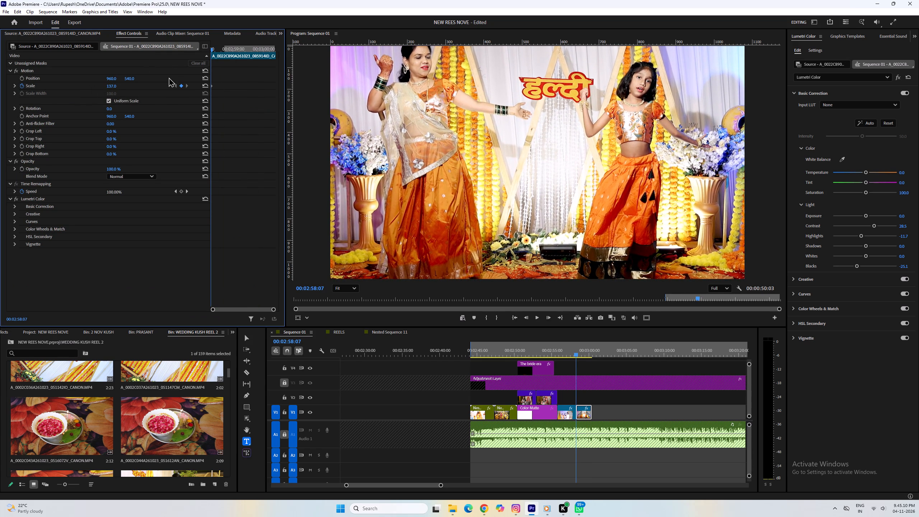
Add a Scale keyframe of 100 at the end of the dance clip and play back the zoom-out.
{"action": "left_click_drag", "start_coordinate": [223, 48], "coordinate": [295, 50]}
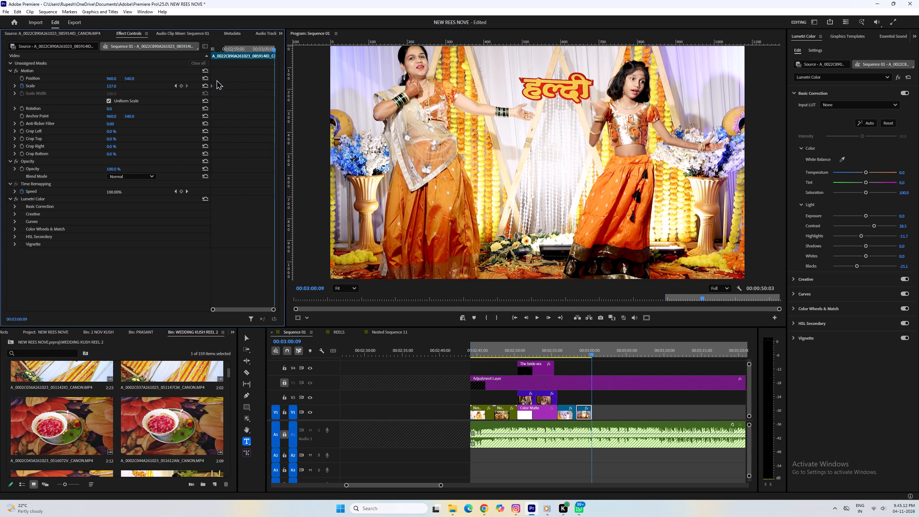
{"action": "left_click", "coordinate": [202, 86]}
{"action": "left_click_drag", "start_coordinate": [211, 87], "coordinate": [206, 85]}
{"action": "key", "text": "space"}
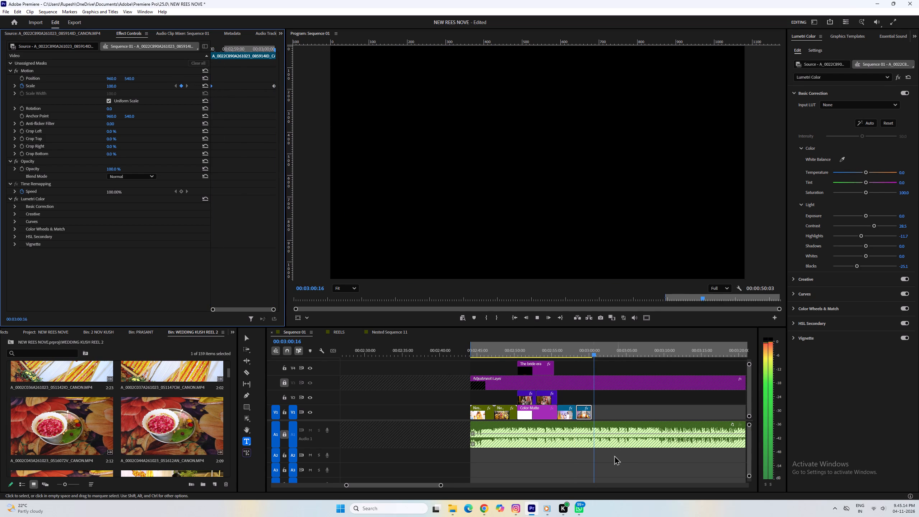
{"action": "left_click", "coordinate": [576, 358]}
{"action": "key", "text": "space"}
{"action": "left_click", "coordinate": [576, 355]}
{"action": "key", "text": "space"}
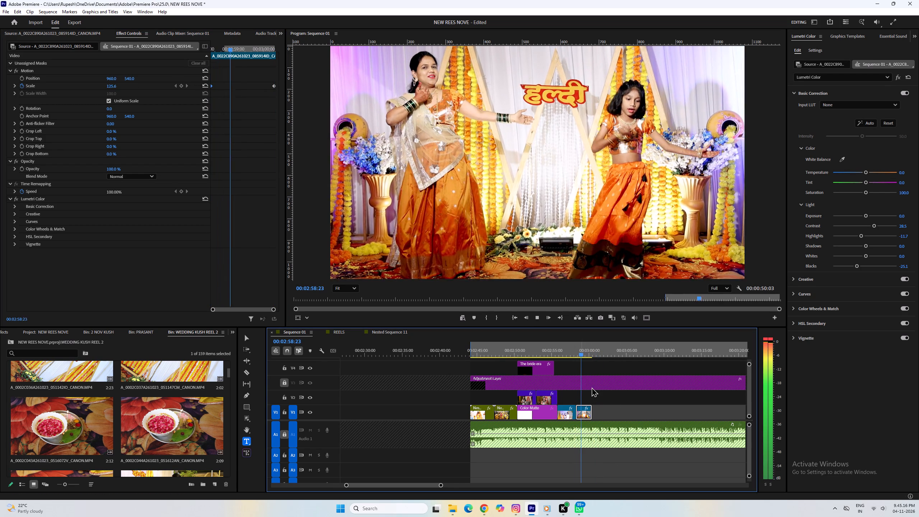
Open the couple's haldi dance clip A_0022C891 from the WEDDING KUSH REEL 2 bin and skim it to about 18:49:44.
{"action": "left_click", "coordinate": [33, 34]}
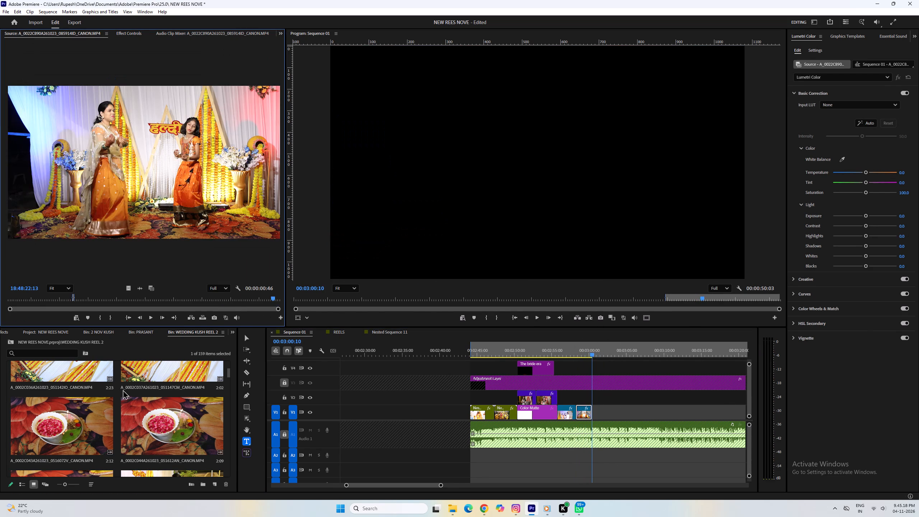
{"action": "key", "text": "grave"}
{"action": "double_click", "coordinate": [491, 293]}
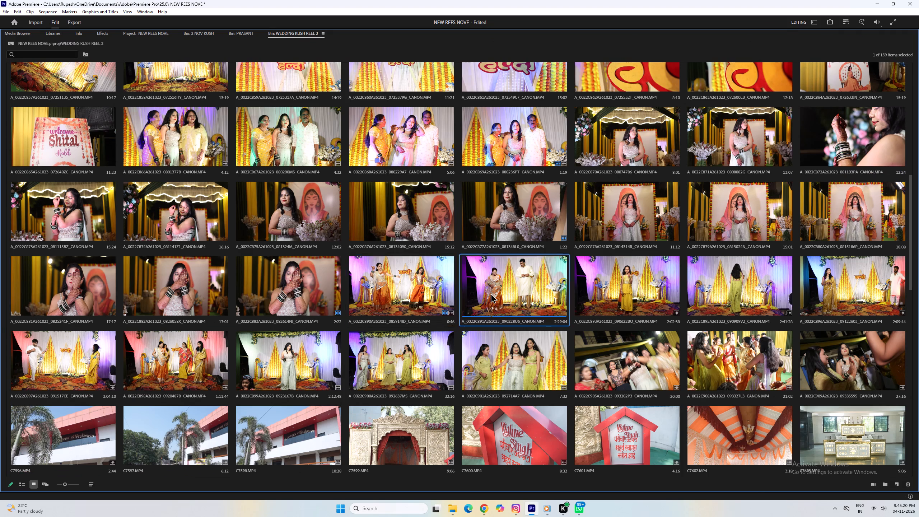
{"action": "left_click_drag", "start_coordinate": [81, 301], "coordinate": [97, 299]}
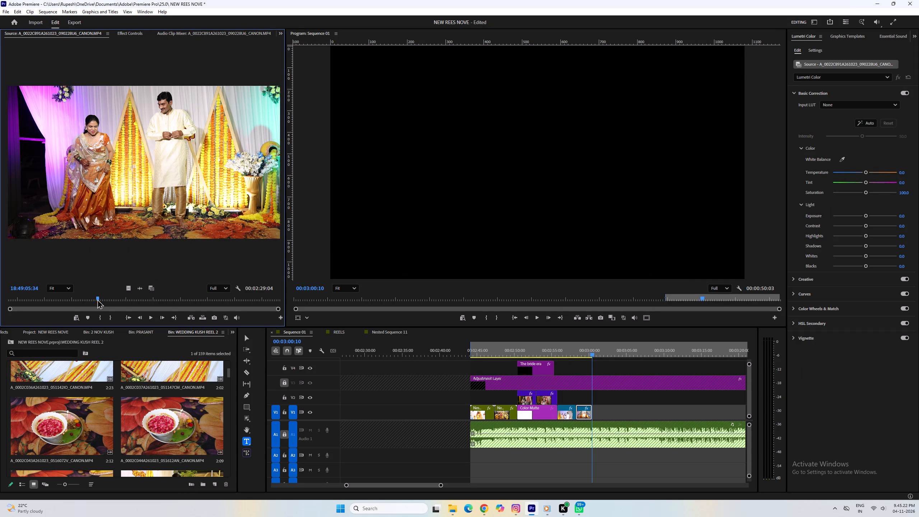
{"action": "left_click_drag", "start_coordinate": [97, 299], "coordinate": [99, 299]}
{"action": "left_click_drag", "start_coordinate": [99, 298], "coordinate": [124, 295]}
{"action": "key", "text": "space"}
{"action": "left_click_drag", "start_coordinate": [128, 295], "coordinate": [140, 294]}
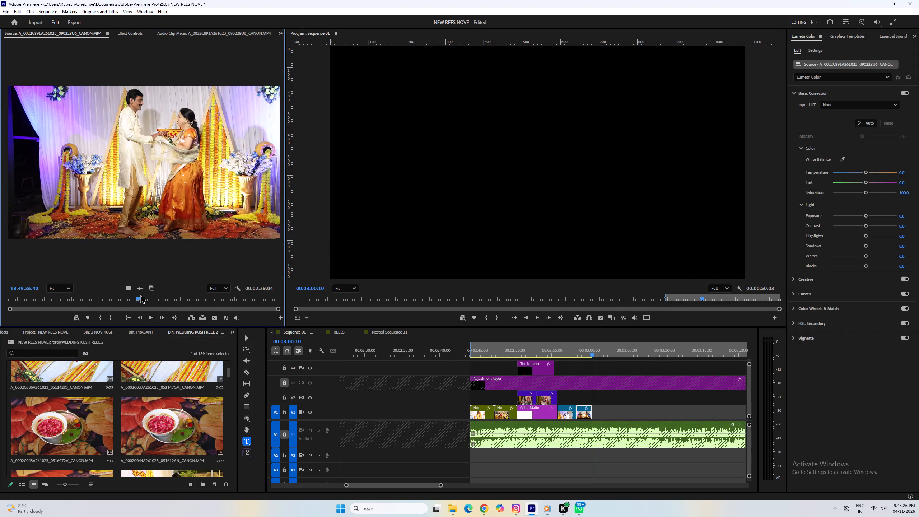
{"action": "left_click_drag", "start_coordinate": [140, 294], "coordinate": [145, 294]}
{"action": "key", "text": "space"}
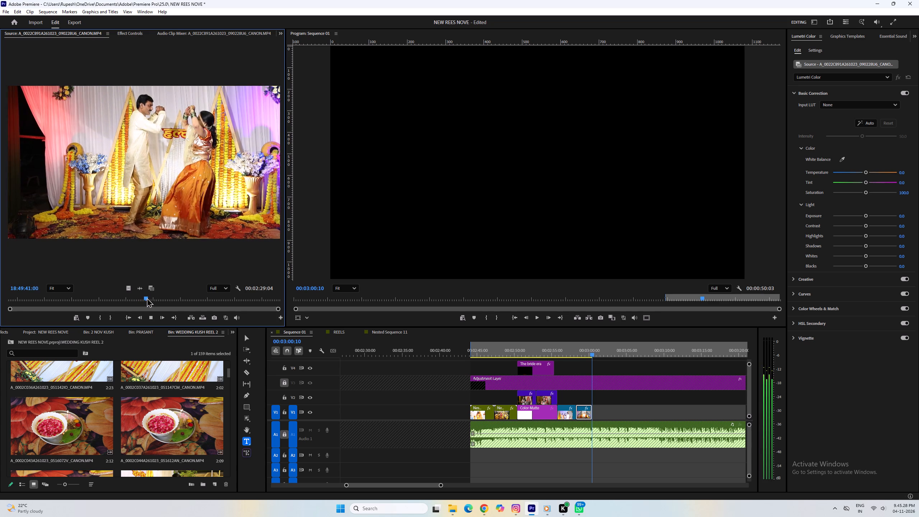
{"action": "left_click_drag", "start_coordinate": [147, 298], "coordinate": [153, 296]}
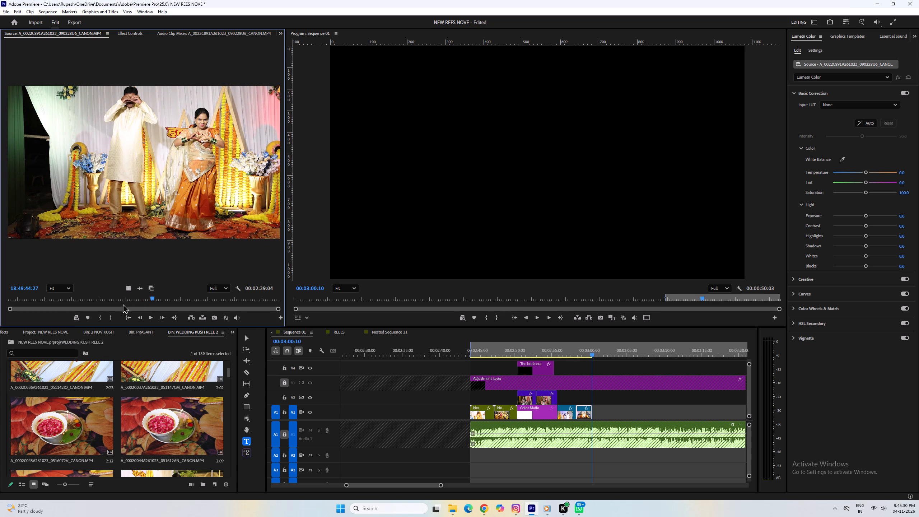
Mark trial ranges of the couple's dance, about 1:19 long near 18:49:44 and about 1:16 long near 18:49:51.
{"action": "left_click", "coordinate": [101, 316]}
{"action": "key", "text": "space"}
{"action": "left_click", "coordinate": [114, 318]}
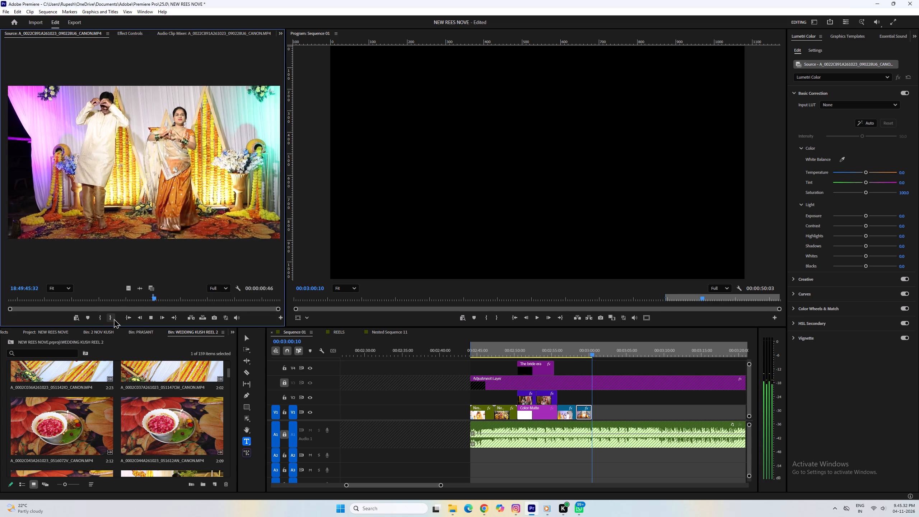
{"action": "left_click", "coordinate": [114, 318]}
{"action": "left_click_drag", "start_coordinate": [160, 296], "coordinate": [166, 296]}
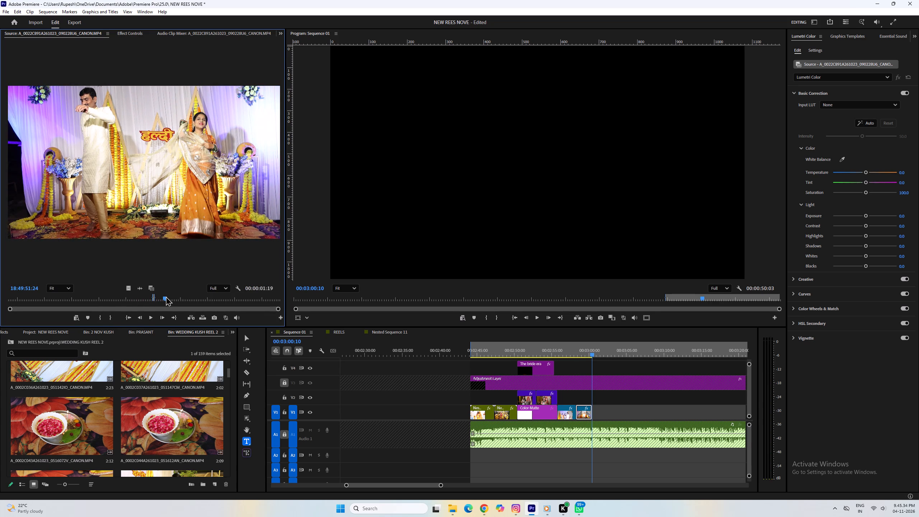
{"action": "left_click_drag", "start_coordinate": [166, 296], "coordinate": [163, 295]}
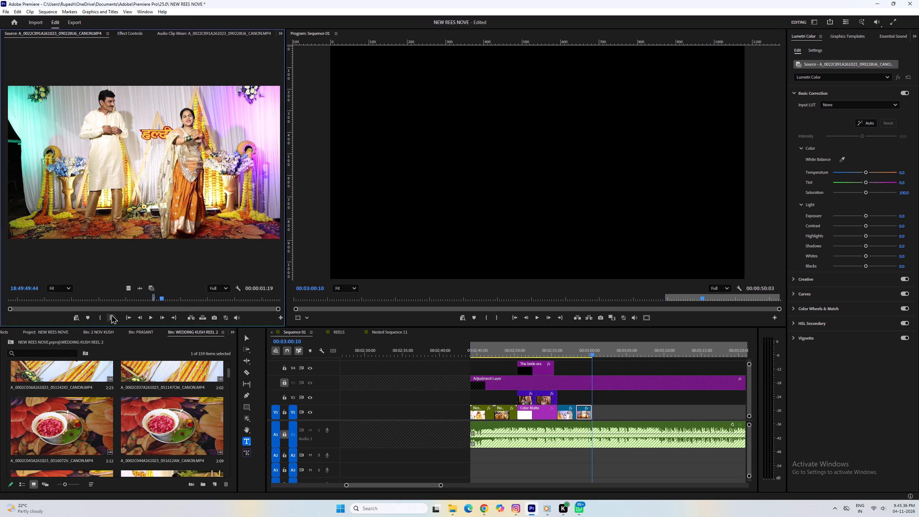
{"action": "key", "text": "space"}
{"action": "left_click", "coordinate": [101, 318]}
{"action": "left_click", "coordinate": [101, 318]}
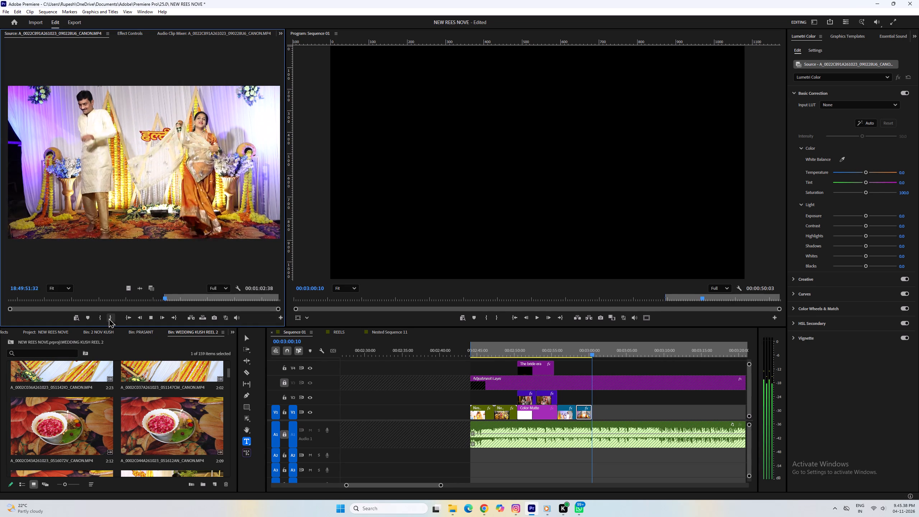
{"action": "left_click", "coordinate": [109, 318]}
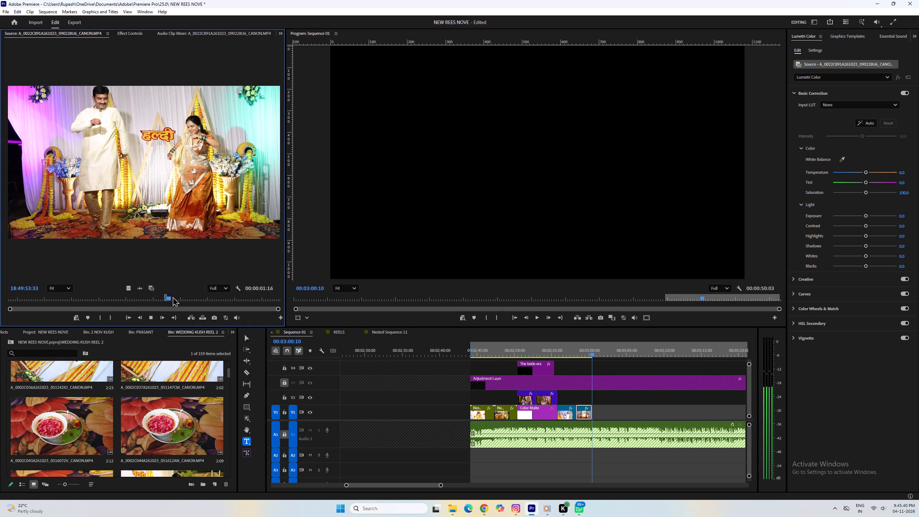
Mark a 1:31 range of the couple's dance starting at about 18:49:54 and skim the rest of the clip.
{"action": "key", "text": "space"}
{"action": "left_click", "coordinate": [102, 316]}
{"action": "key", "text": "space"}
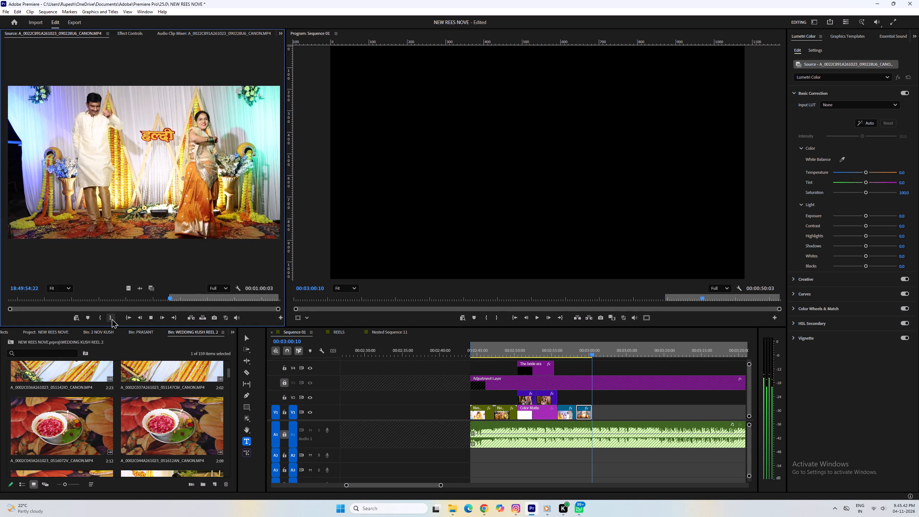
{"action": "left_click", "coordinate": [112, 318]}
{"action": "left_click", "coordinate": [112, 318]}
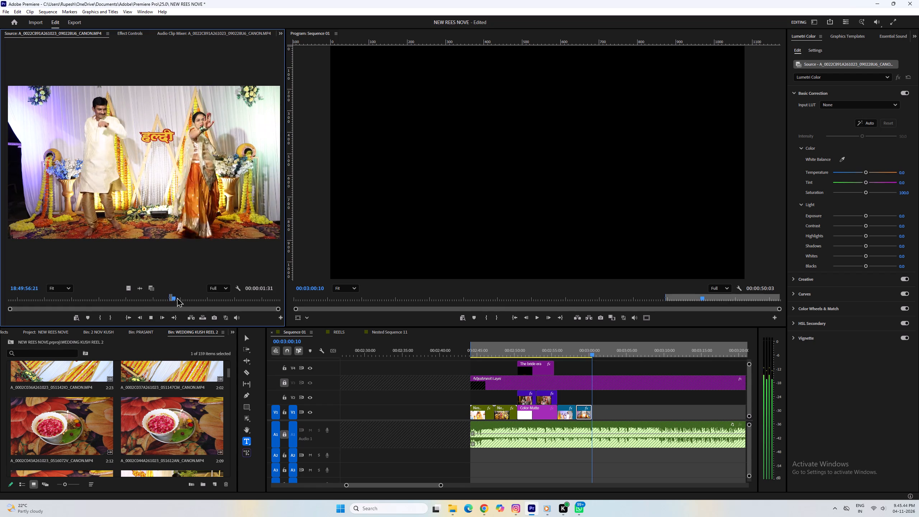
{"action": "left_click_drag", "start_coordinate": [177, 297], "coordinate": [233, 302]}
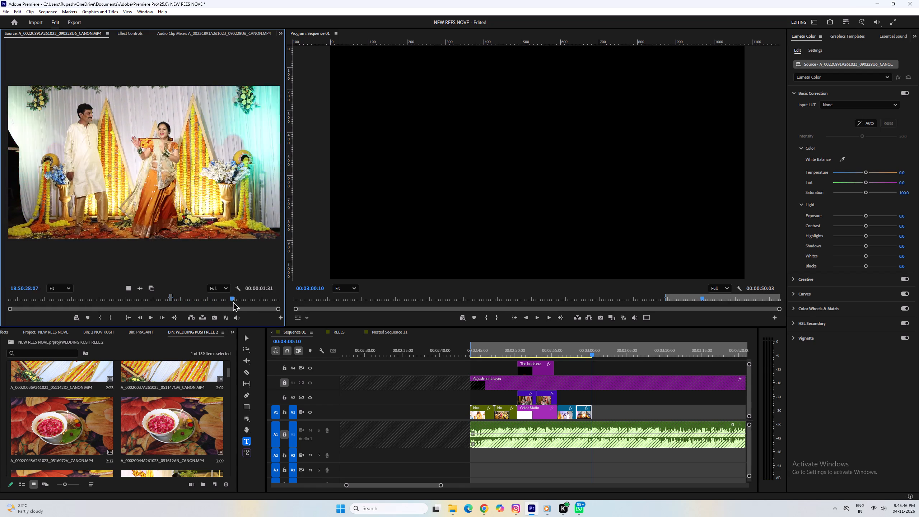
{"action": "left_click_drag", "start_coordinate": [233, 302], "coordinate": [243, 298]}
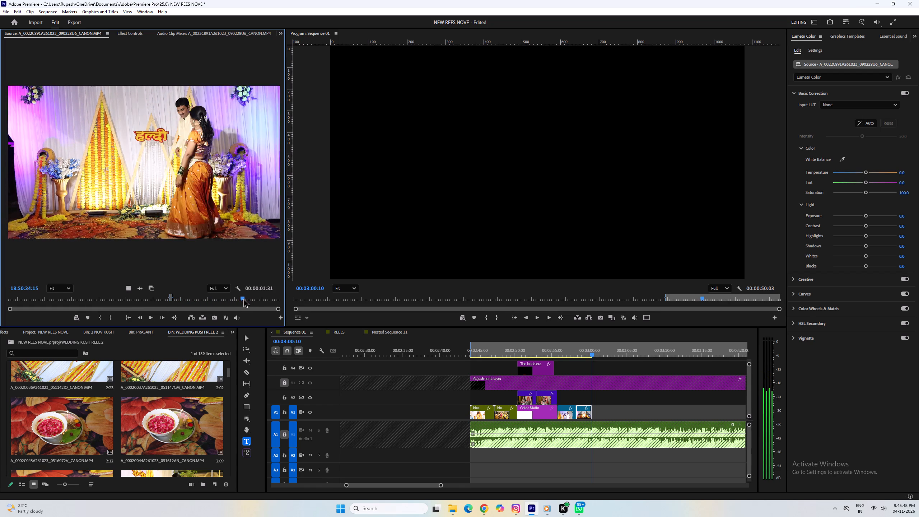
{"action": "left_click_drag", "start_coordinate": [243, 298], "coordinate": [246, 298]}
{"action": "key", "text": "space"}
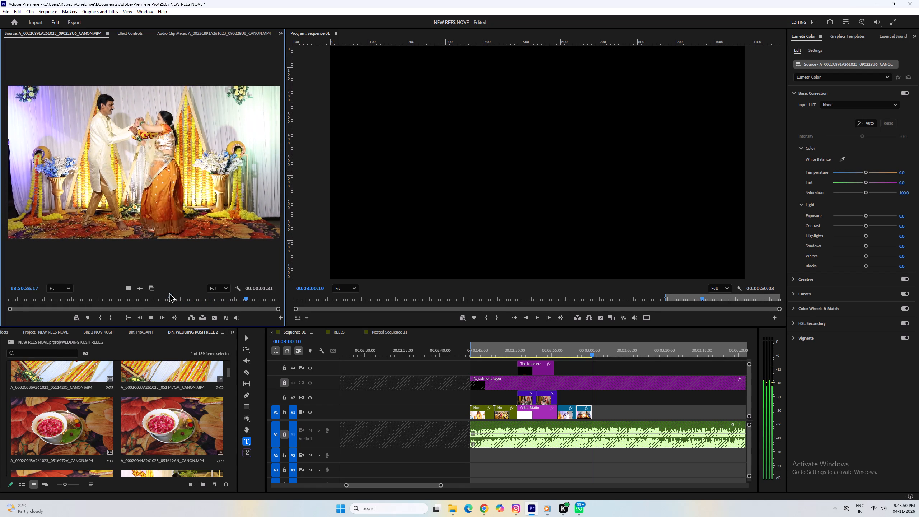
Place only the video of the marked couple's range on V2, starting where the dance clip ends at 00:03:00:10.
{"action": "left_click_drag", "start_coordinate": [126, 288], "coordinate": [510, 373]}
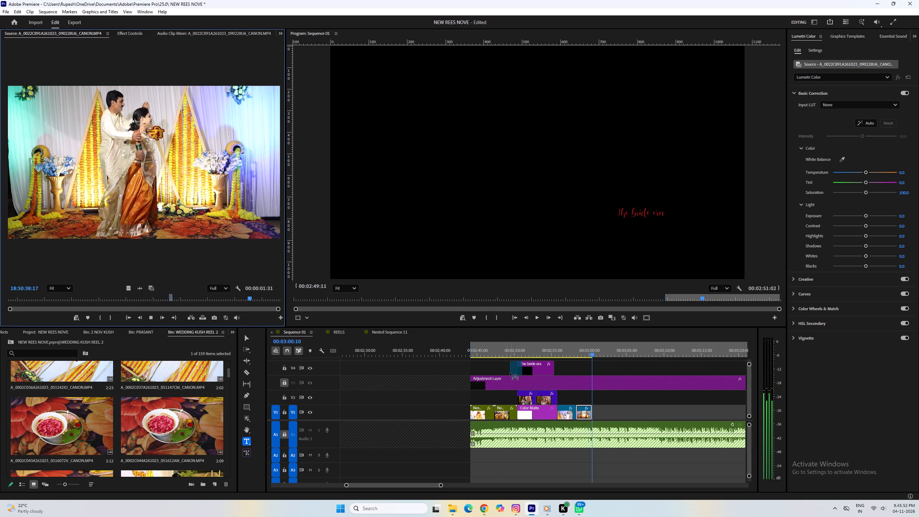
{"action": "left_click_drag", "start_coordinate": [510, 373], "coordinate": [592, 401]}
{"action": "left_click", "coordinate": [599, 403]}
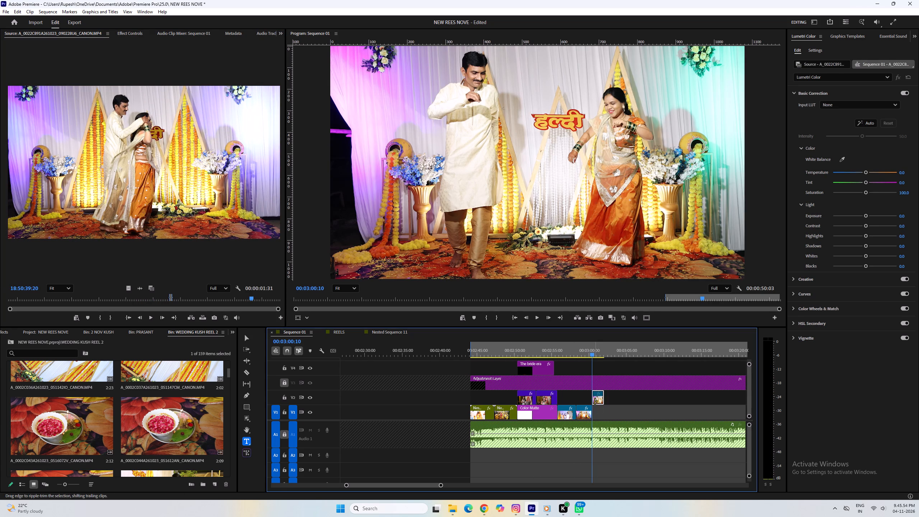
Set the couple's clip's speed to 55 percent.
{"action": "key", "text": "ctrl+r"}
{"action": "key", "text": "5"}
{"action": "key", "text": "5"}
{"action": "key", "text": "Return"}
Move the slowed couple's clip down onto V1 directly after the mother-and-girl dance clip and play it back.
{"action": "left_click_drag", "start_coordinate": [605, 398], "coordinate": [605, 405]}
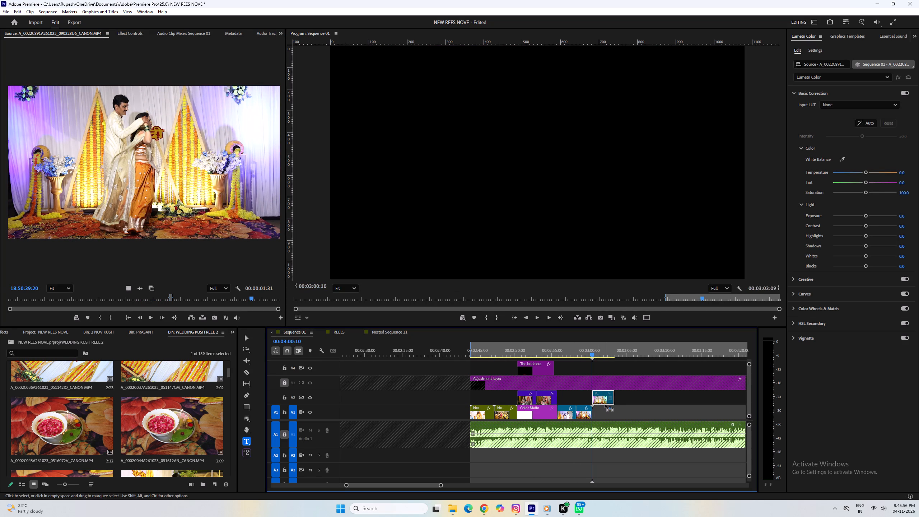
{"action": "left_click_drag", "start_coordinate": [605, 405], "coordinate": [605, 406]}
{"action": "key", "text": "space"}
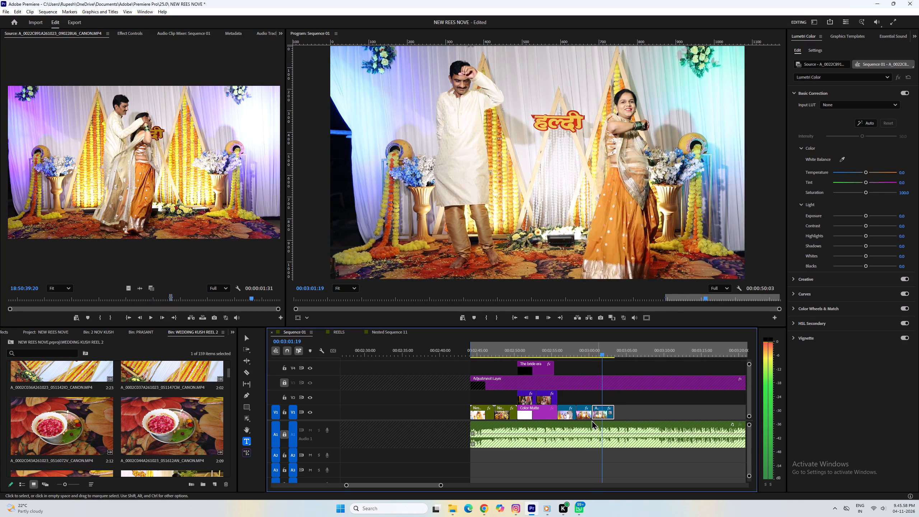
Copy the mother-and-girl clip's Lumetri grade onto the couple's clip, ripple trimming the couple's clip at about 00:03:03:07.
{"action": "left_click", "coordinate": [580, 418]}
{"action": "key", "text": "space"}
{"action": "right_click", "coordinate": [581, 418]}
{"action": "left_click", "coordinate": [611, 68]}
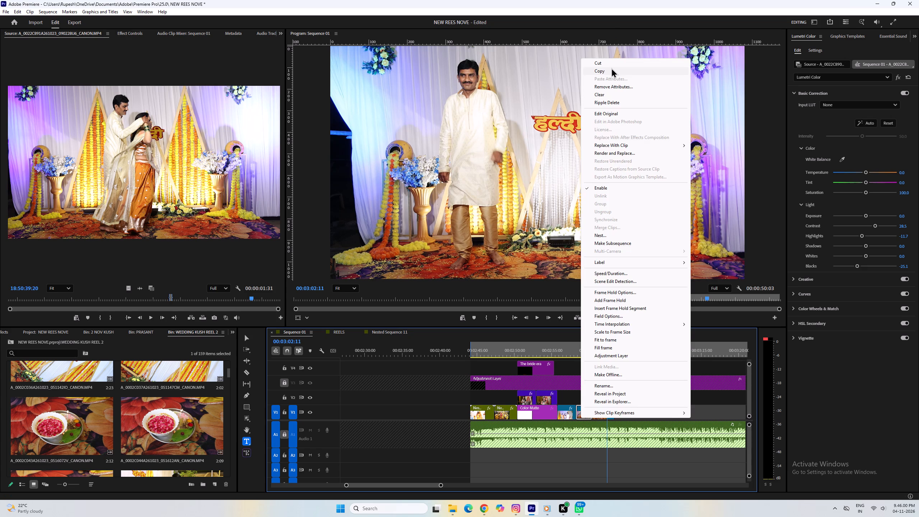
{"action": "key", "text": "space"}
{"action": "key", "text": "space"}
{"action": "key", "text": "w"}
{"action": "left_click", "coordinate": [602, 416]}
{"action": "right_click", "coordinate": [602, 416]}
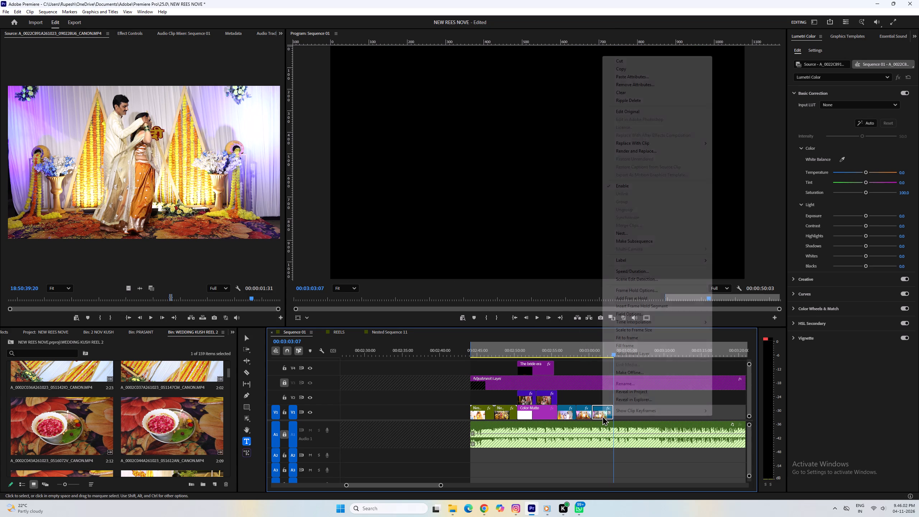
{"action": "left_click", "coordinate": [620, 79]}
{"action": "key", "text": "space"}
{"action": "key", "text": "space"}
Play back the graded couple's clip and ripple trim its end to shortly before 00:03:03.
{"action": "left_click", "coordinate": [602, 349]}
{"action": "key", "text": "space"}
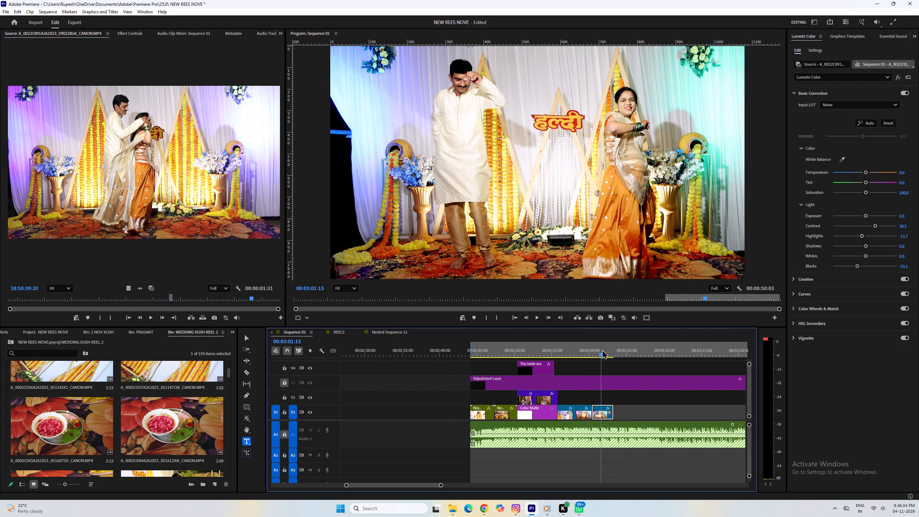
{"action": "key", "text": "space"}
{"action": "key", "text": "space"}
{"action": "type", "text": "W"}
{"action": "key", "text": "space"}
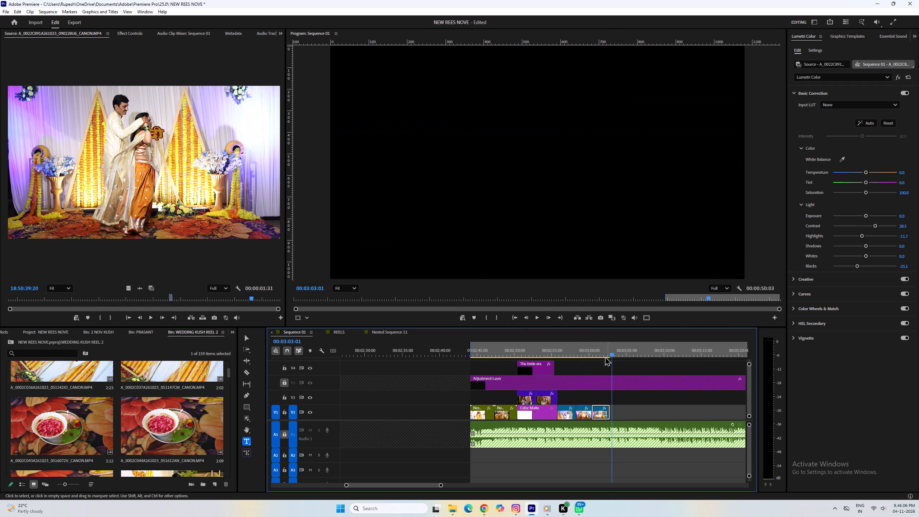
{"action": "left_click", "coordinate": [604, 355]}
{"action": "key", "text": "space"}
{"action": "key", "text": "space"}
Mark a short range from about 18:54:26 in the green-dress solo dance clip (090909V2) and place it on V2 right after the couple's clip.
{"action": "key", "text": "grave"}
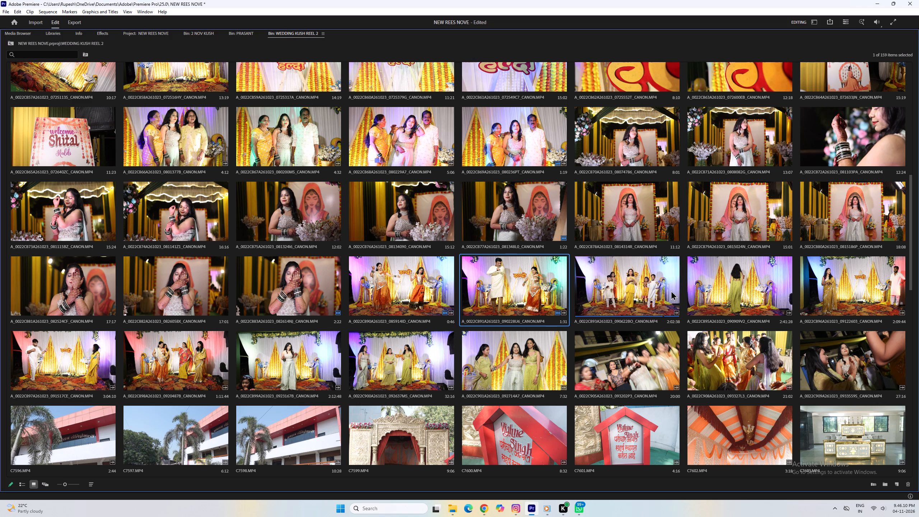
{"action": "double_click", "coordinate": [731, 289]}
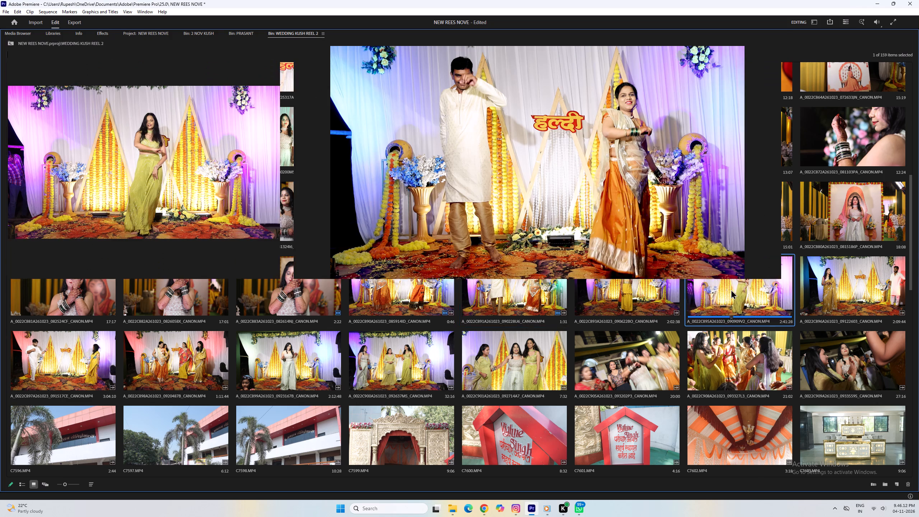
{"action": "key", "text": "space"}
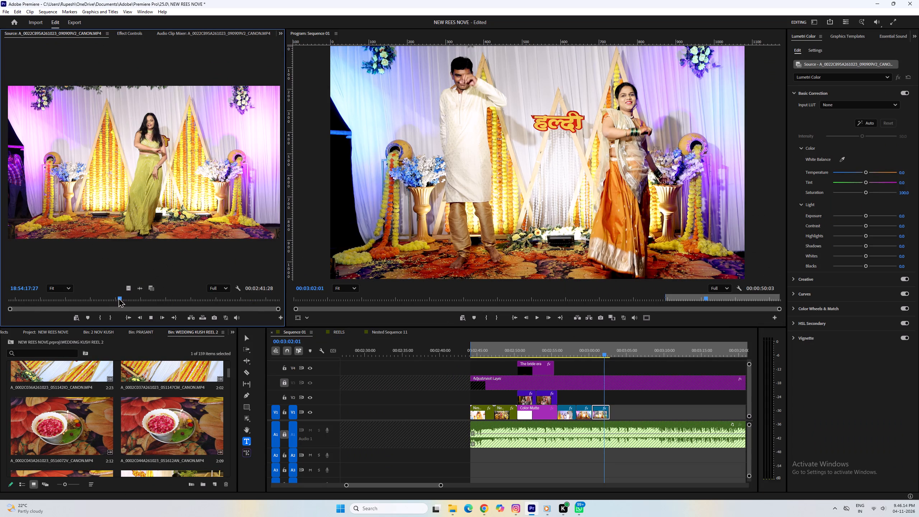
{"action": "left_click_drag", "start_coordinate": [118, 298], "coordinate": [123, 298]}
{"action": "key", "text": "space"}
{"action": "left_click_drag", "start_coordinate": [124, 295], "coordinate": [134, 294]}
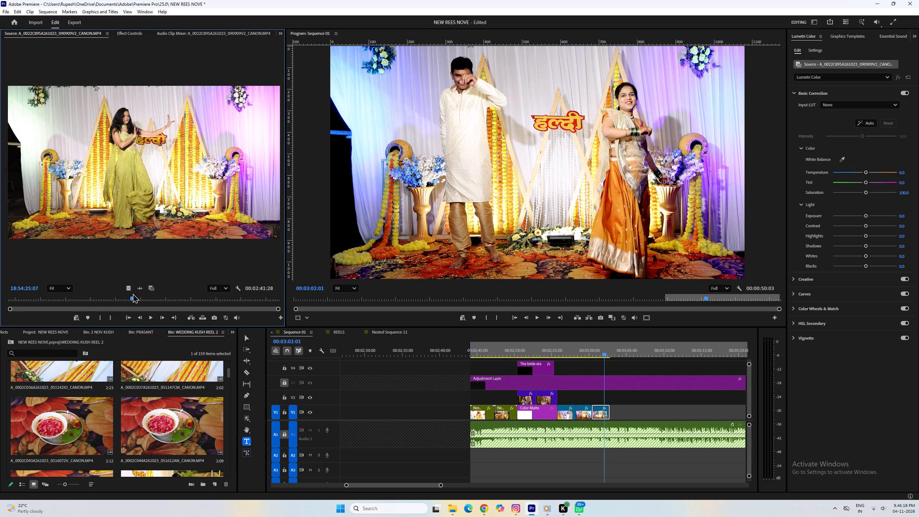
{"action": "key", "text": "space"}
{"action": "left_click", "coordinate": [101, 318]}
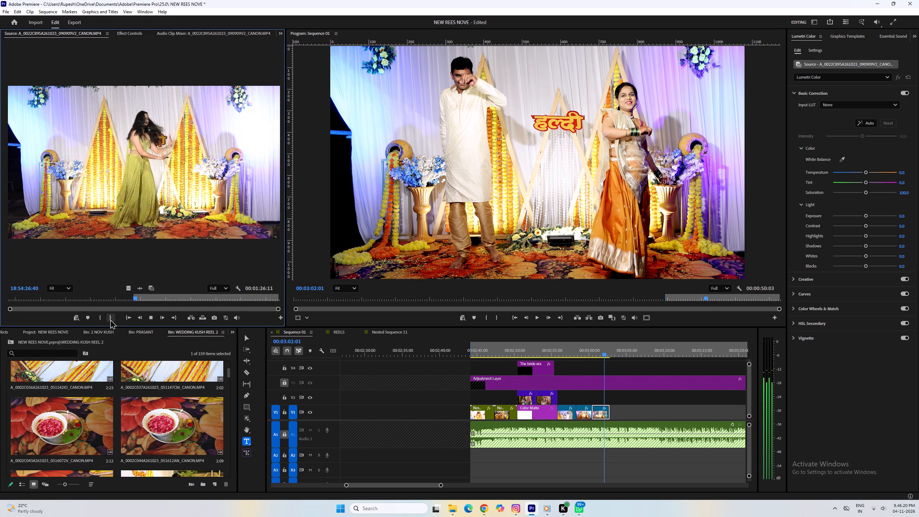
{"action": "left_click", "coordinate": [111, 319]}
{"action": "left_click_drag", "start_coordinate": [125, 287], "coordinate": [615, 394]}
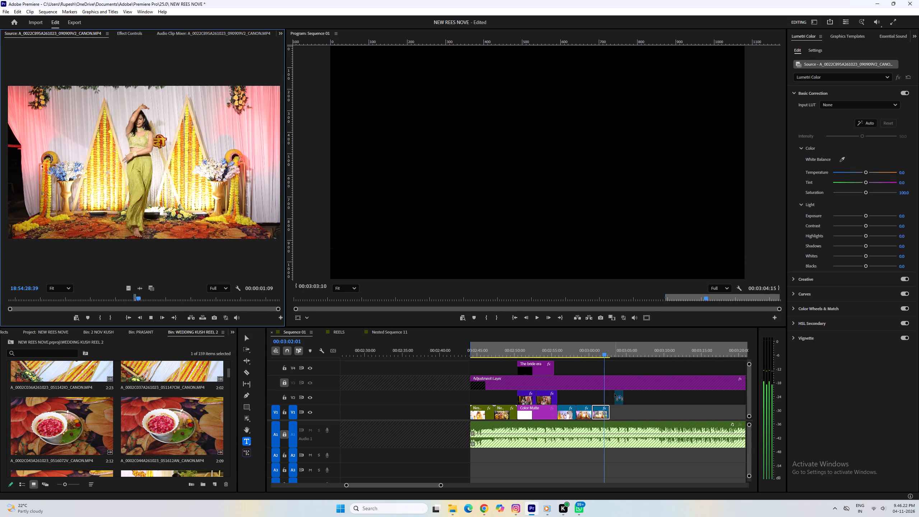
{"action": "left_click_drag", "start_coordinate": [615, 394], "coordinate": [619, 399]}
{"action": "left_click_drag", "start_coordinate": [619, 399], "coordinate": [611, 399]}
Play back the green-dress dancer's clip and set its speed to 65 percent.
{"action": "key", "text": "space"}
{"action": "key", "text": "space"}
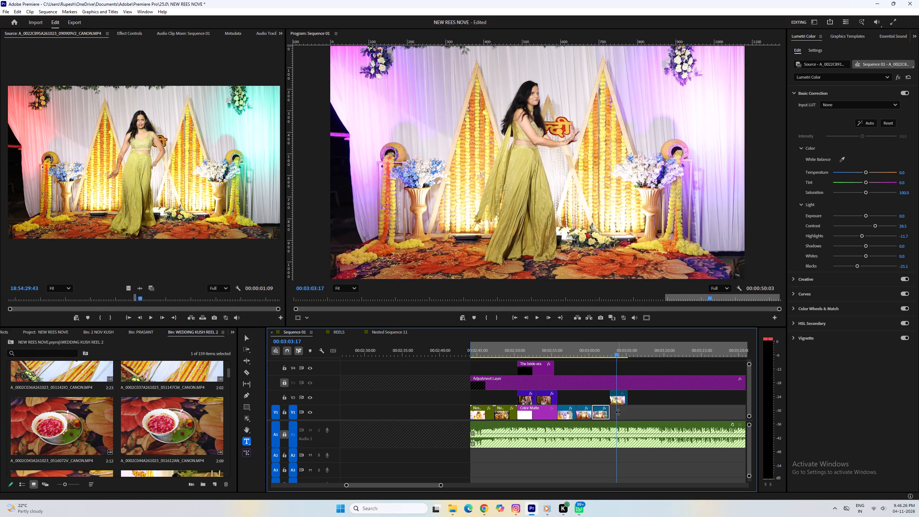
{"action": "left_click", "coordinate": [621, 400]}
{"action": "key", "text": "ctrl+r"}
{"action": "key", "text": "6"}
{"action": "key", "text": "5"}
{"action": "key", "text": "Return"}
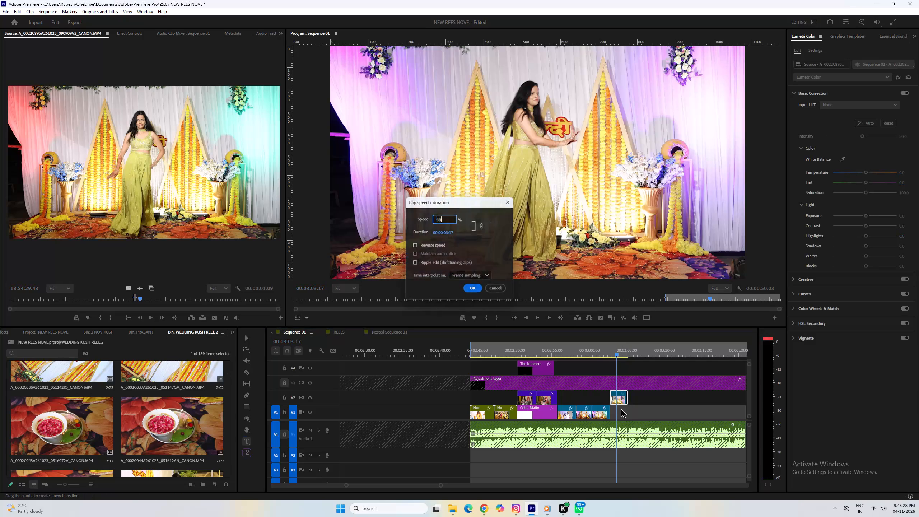
Ripple trim the green-dress dancer's clip's end to about 00:03:05:06, move it down onto V1 after the couple's clip and play it back.
{"action": "key", "text": "space"}
{"action": "key", "text": "space"}
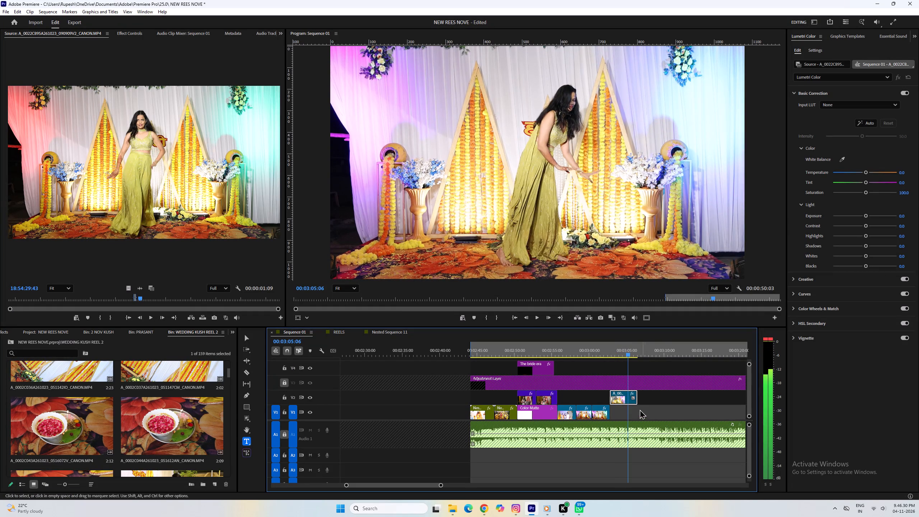
{"action": "key", "text": "w"}
{"action": "left_click_drag", "start_coordinate": [625, 399], "coordinate": [626, 414]}
{"action": "key", "text": "w"}
{"action": "key", "text": "space"}
{"action": "left_click", "coordinate": [616, 354]}
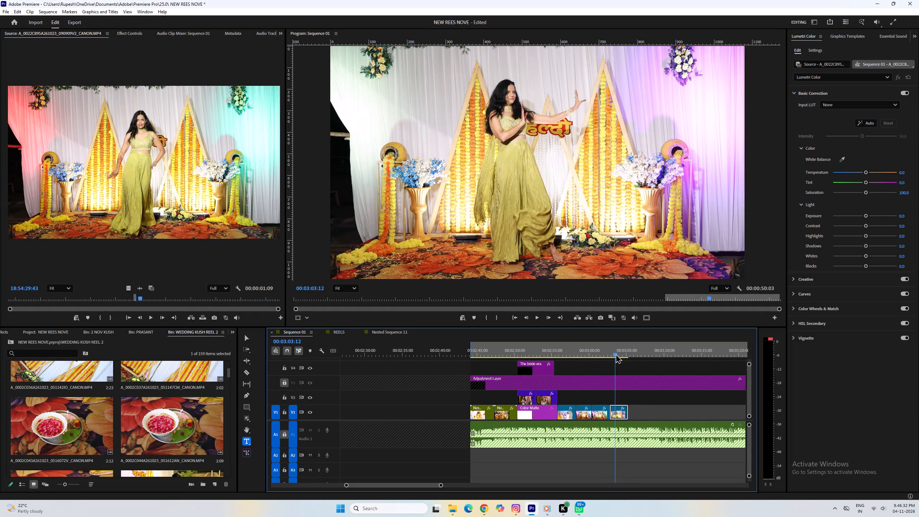
{"action": "key", "text": "space"}
{"action": "key", "text": "space"}
Open the golden-saree and white-kurta couple's clip (09122603) from the bin and look through it for a usable dance moment.
{"action": "key", "text": "grave"}
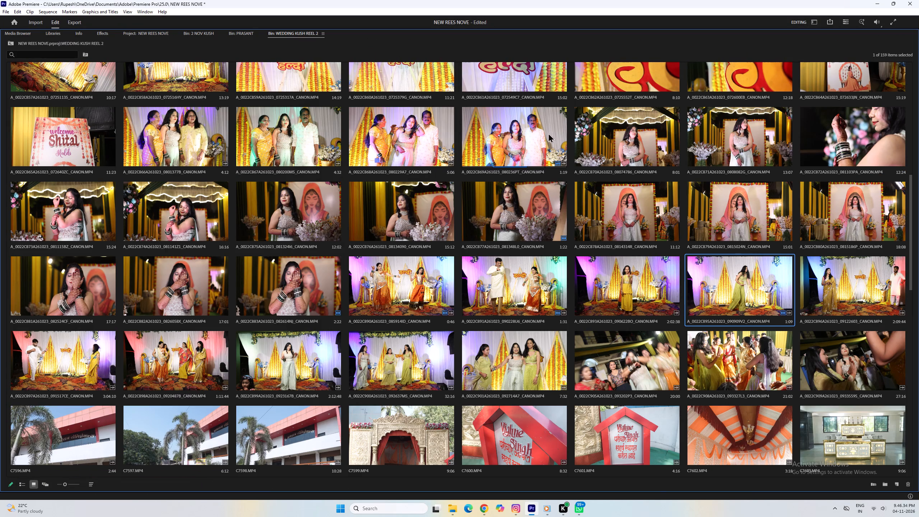
{"action": "double_click", "coordinate": [852, 299]}
{"action": "key", "text": "space"}
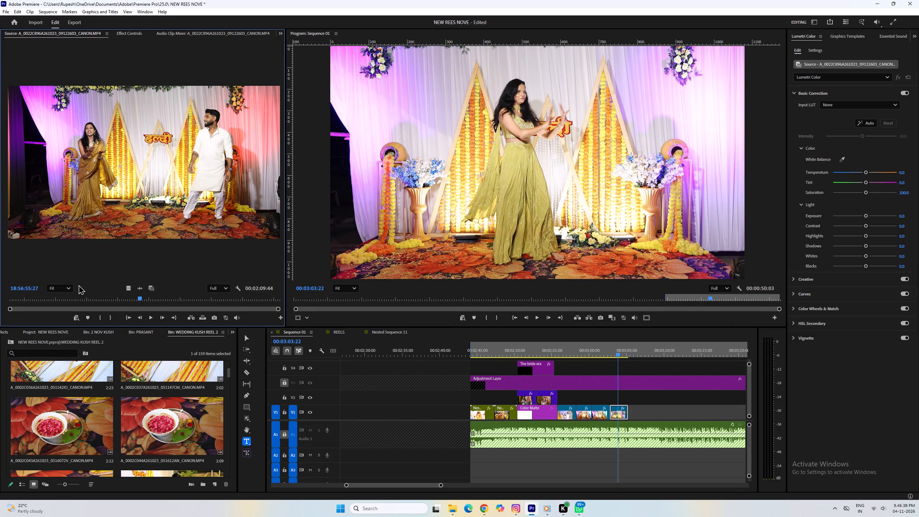
{"action": "left_click_drag", "start_coordinate": [67, 294], "coordinate": [88, 292]}
{"action": "left_click_drag", "start_coordinate": [88, 292], "coordinate": [119, 290]}
{"action": "key", "text": "space"}
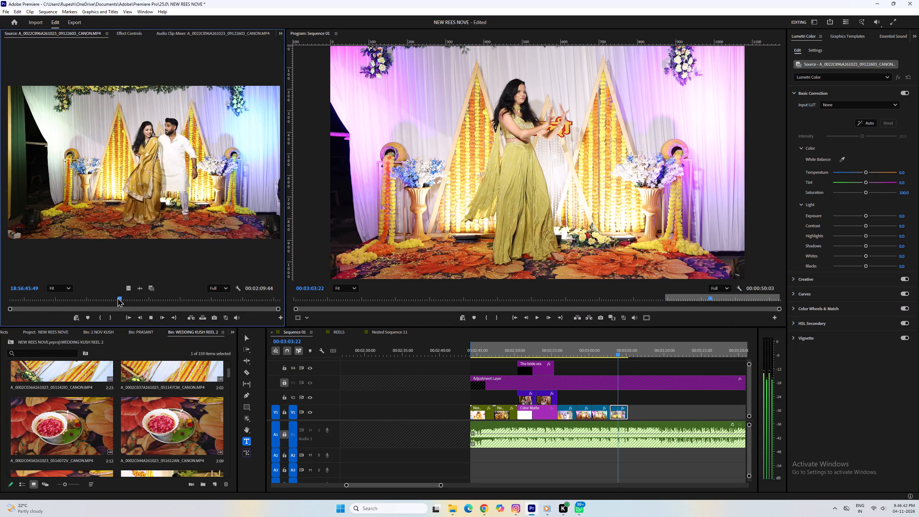
{"action": "left_click_drag", "start_coordinate": [117, 297], "coordinate": [143, 290]}
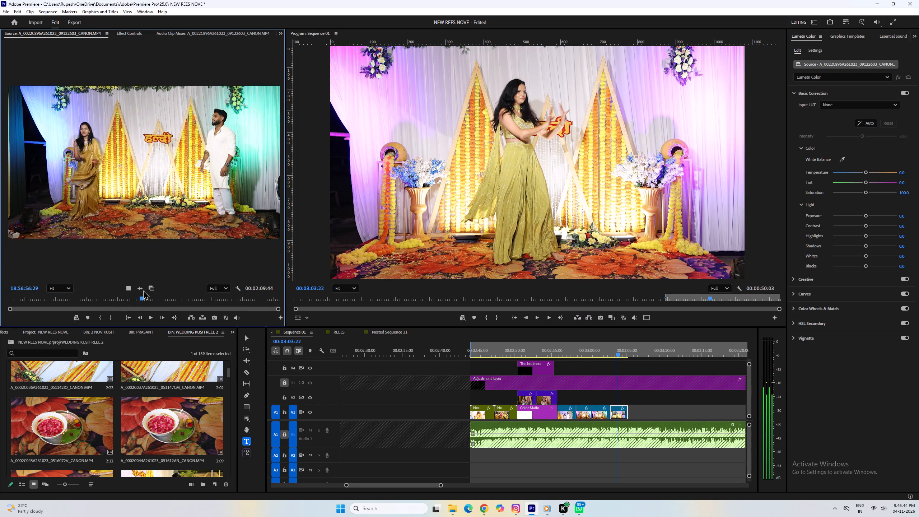
{"action": "left_click_drag", "start_coordinate": [143, 290], "coordinate": [161, 291]}
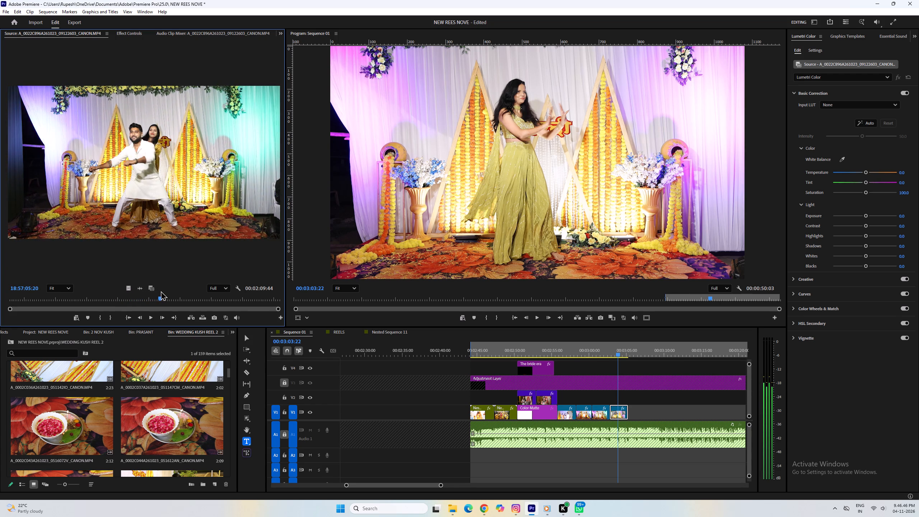
{"action": "left_click_drag", "start_coordinate": [161, 291], "coordinate": [157, 287]}
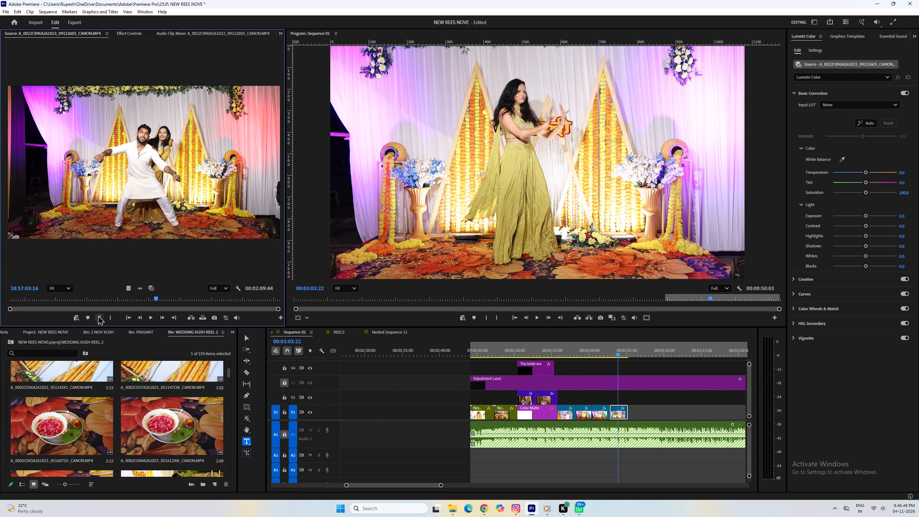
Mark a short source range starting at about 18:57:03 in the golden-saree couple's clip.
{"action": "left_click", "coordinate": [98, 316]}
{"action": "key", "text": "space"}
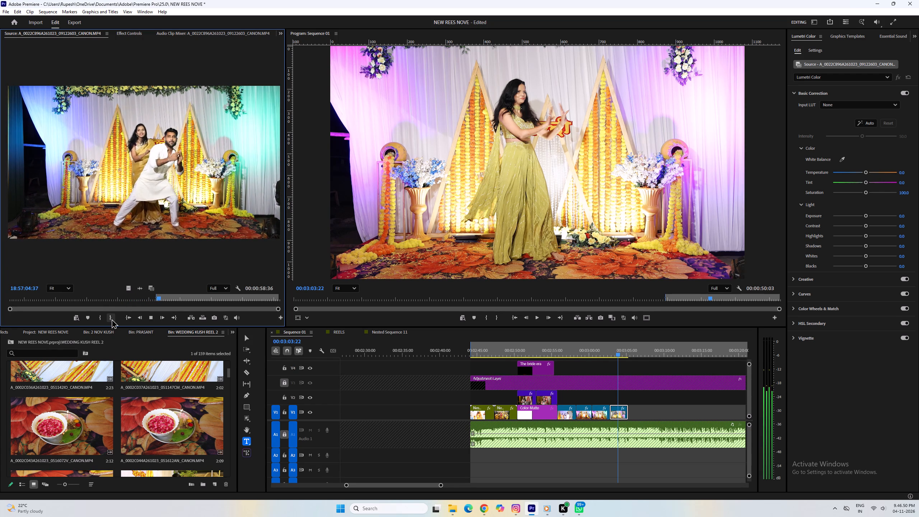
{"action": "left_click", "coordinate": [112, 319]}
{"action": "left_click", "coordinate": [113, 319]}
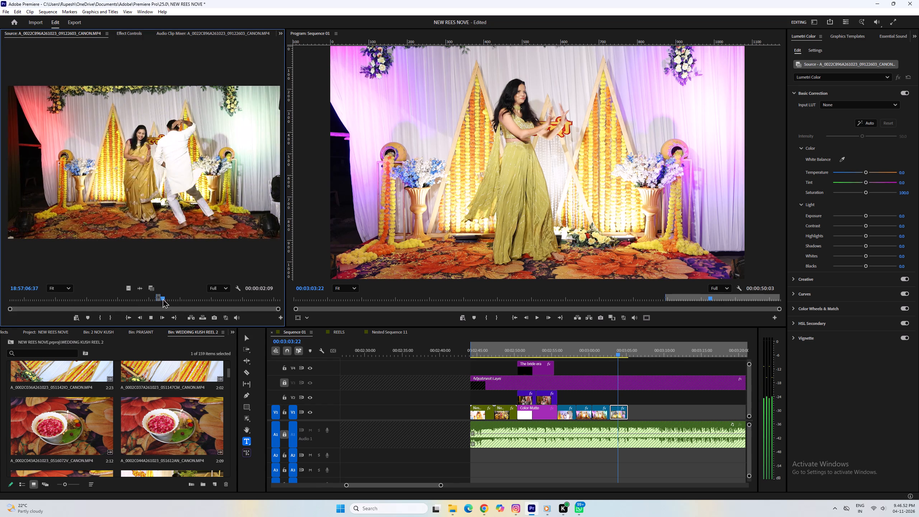
Mark a short range from about 18:57:12 in the golden-saree couple's clip and place it on V1 directly after the green-dress dancer's clip.
{"action": "left_click_drag", "start_coordinate": [163, 298], "coordinate": [174, 300]}
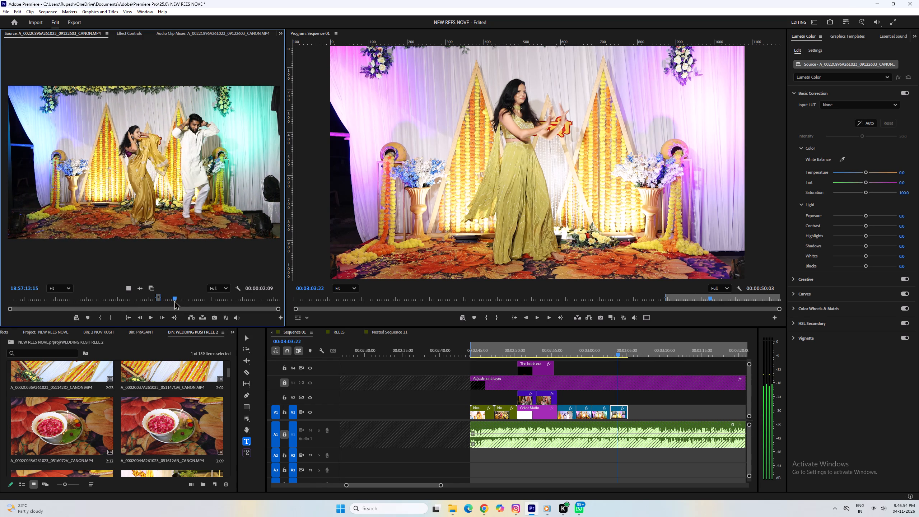
{"action": "left_click_drag", "start_coordinate": [174, 300], "coordinate": [173, 300]}
{"action": "key", "text": "space"}
{"action": "left_click", "coordinate": [101, 318]}
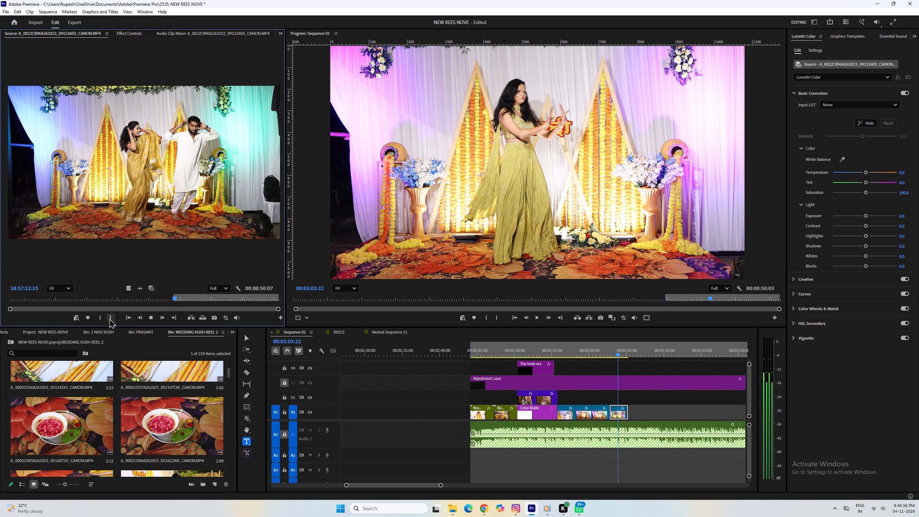
{"action": "left_click", "coordinate": [109, 318]}
{"action": "left_click", "coordinate": [109, 318]}
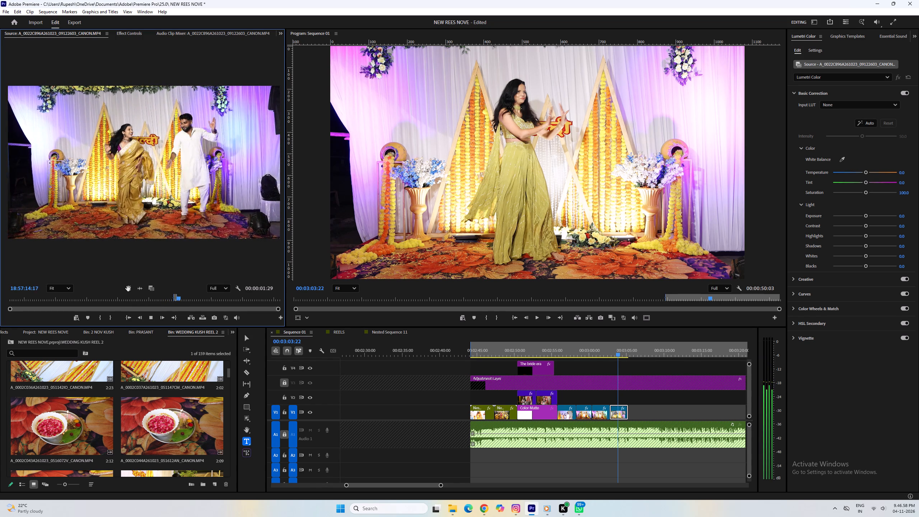
{"action": "left_click_drag", "start_coordinate": [128, 289], "coordinate": [631, 415]}
Set the golden-saree couple's clip's speed to 65 percent and play it back.
{"action": "left_click", "coordinate": [633, 415]}
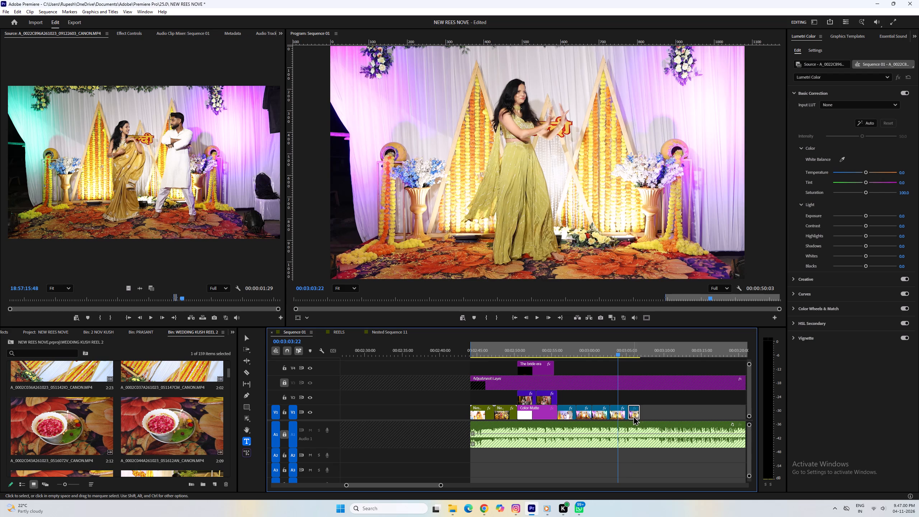
{"action": "key", "text": "ctrl+r"}
{"action": "key", "text": "6"}
{"action": "key", "text": "5"}
{"action": "key", "text": "Return"}
{"action": "key", "text": "space"}
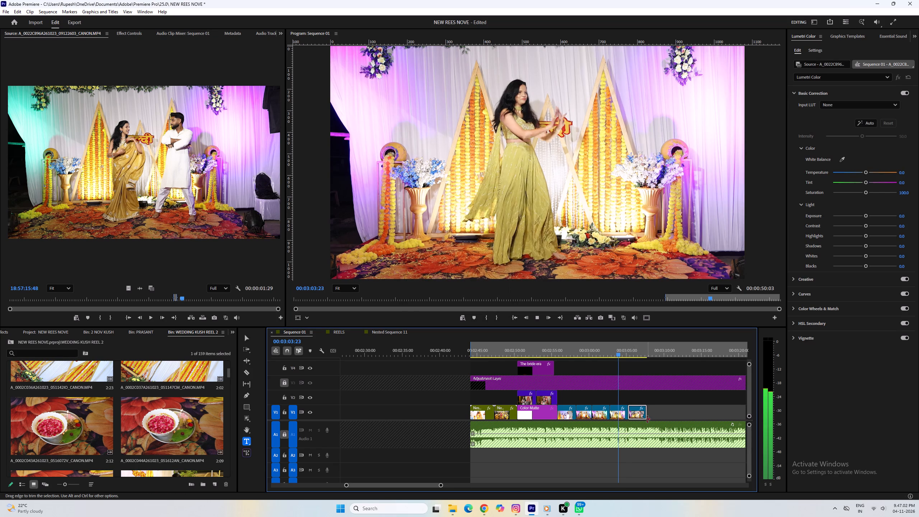
Extend the golden-saree couple's clip, ripple trim its start at about 00:03:05:23 and its end at about 00:03:08, and play it back.
{"action": "left_click_drag", "start_coordinate": [647, 418], "coordinate": [654, 416]}
{"action": "scroll", "coordinate": [653, 415], "scroll_direction": "down", "scroll_amount": 4}
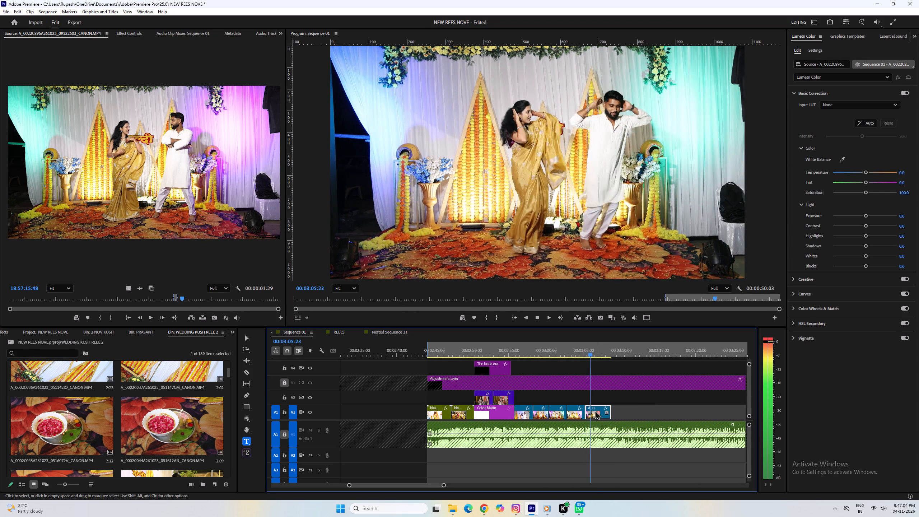
{"action": "key", "text": "space"}
{"action": "type", "text": "Q"}
{"action": "key", "text": "space"}
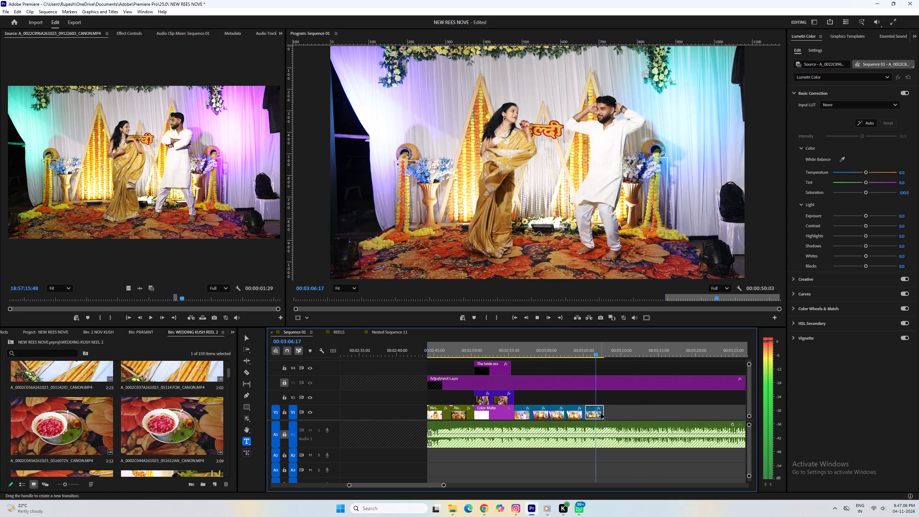
{"action": "left_click_drag", "start_coordinate": [606, 415], "coordinate": [616, 416]}
{"action": "key", "text": "space"}
{"action": "type", "text": "W"}
{"action": "key", "text": "space"}
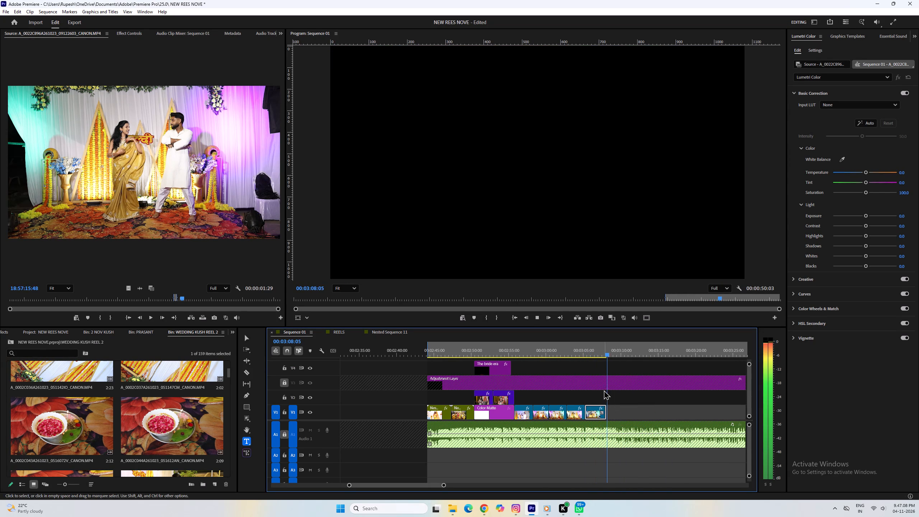
{"action": "left_click", "coordinate": [595, 350]}
{"action": "key", "text": "space"}
{"action": "key", "text": "space"}
Set the golden-saree couple's clip's speed to 45 percent.
{"action": "key", "text": "ctrl+r"}
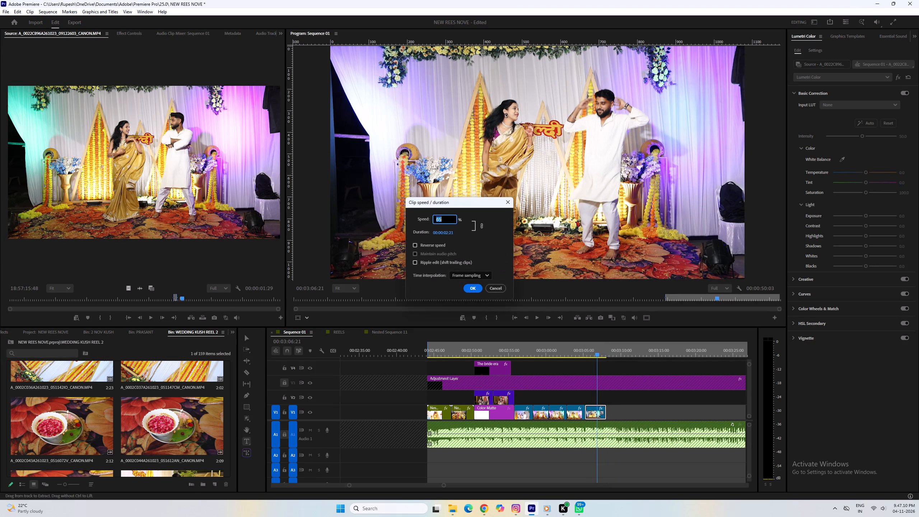
{"action": "key", "text": "4"}
{"action": "key", "text": "5"}
{"action": "key", "text": "Return"}
Ripple trim the end of the slowed golden-saree couple's clip to about 00:03:08 and play it back.
{"action": "key", "text": "space"}
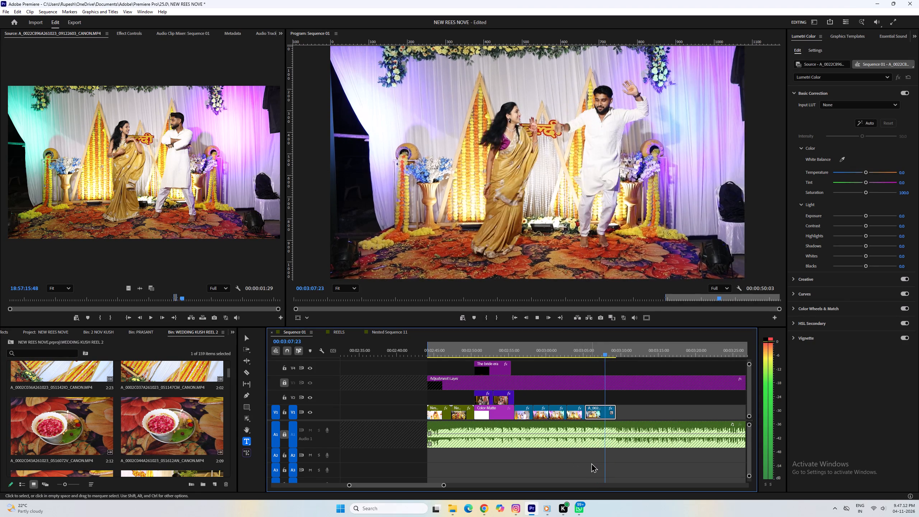
{"action": "key", "text": "space"}
{"action": "type", "text": "W"}
{"action": "key", "text": "space"}
{"action": "left_click", "coordinate": [595, 352]}
{"action": "key", "text": "space"}
{"action": "key", "text": "space"}
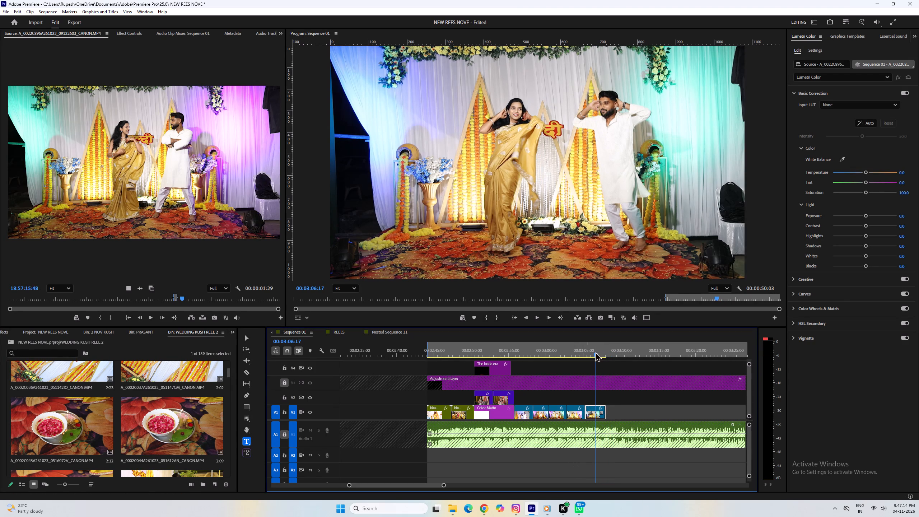
Keyframe the golden-saree couple's clip's Scale from 122 at its start, 00:03:05:06, to 100 at its end, 00:03:08:00.
{"action": "left_click", "coordinate": [127, 37]}
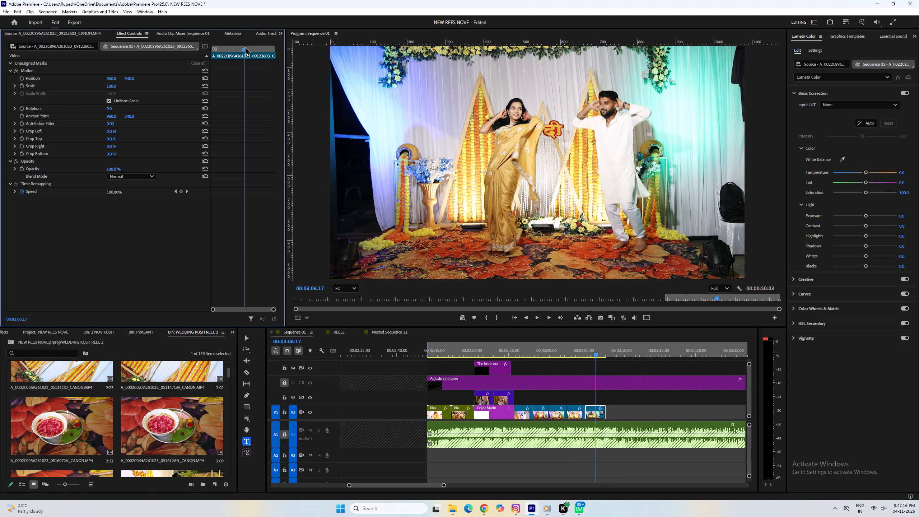
{"action": "left_click_drag", "start_coordinate": [245, 46], "coordinate": [201, 54]}
{"action": "left_click", "coordinate": [20, 86]}
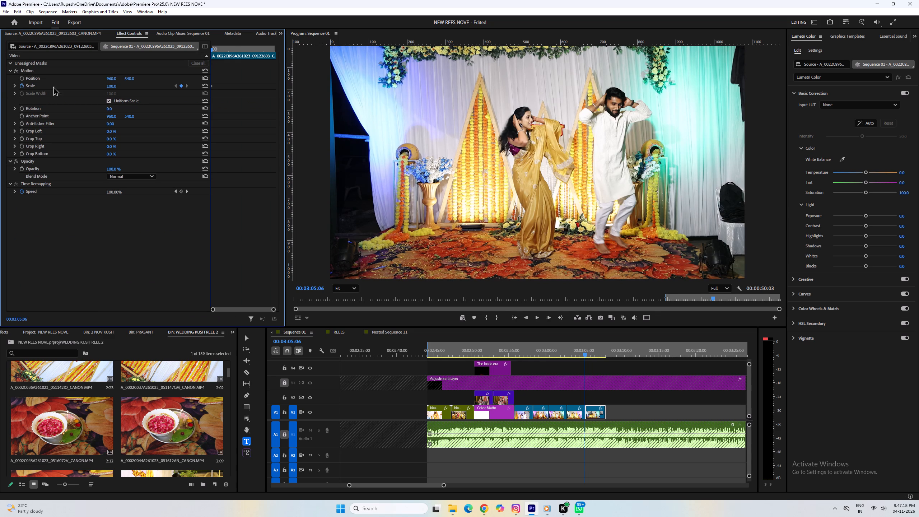
{"action": "left_click_drag", "start_coordinate": [108, 85], "coordinate": [116, 85]}
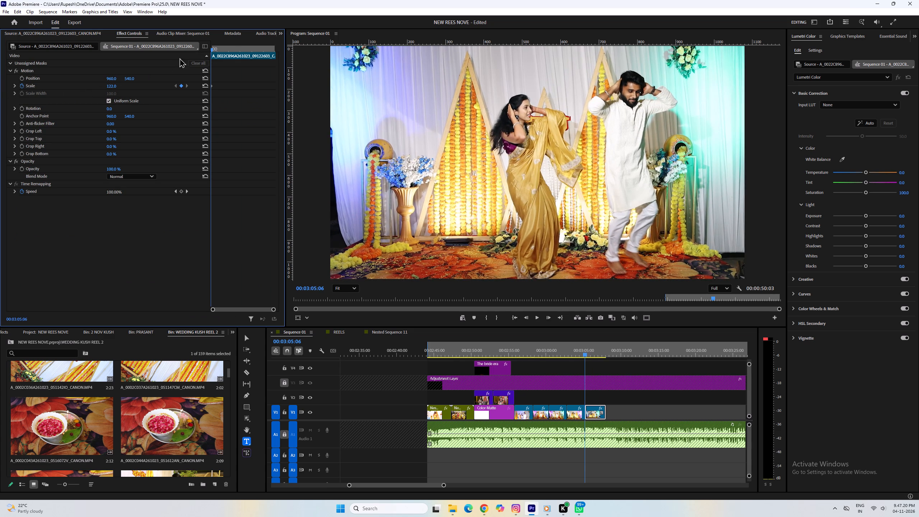
{"action": "left_click_drag", "start_coordinate": [231, 47], "coordinate": [323, 64]}
{"action": "left_click", "coordinate": [204, 85]}
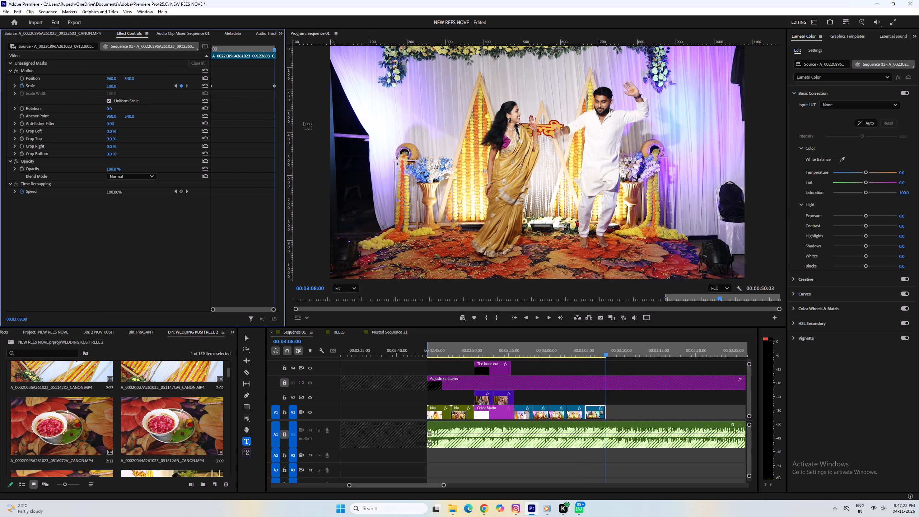
Shift the golden-saree couple's clip's last Scale keyframe to the clip's very end and play back the zoom-out.
{"action": "left_click_drag", "start_coordinate": [274, 87], "coordinate": [283, 87]}
{"action": "left_click", "coordinate": [588, 356]}
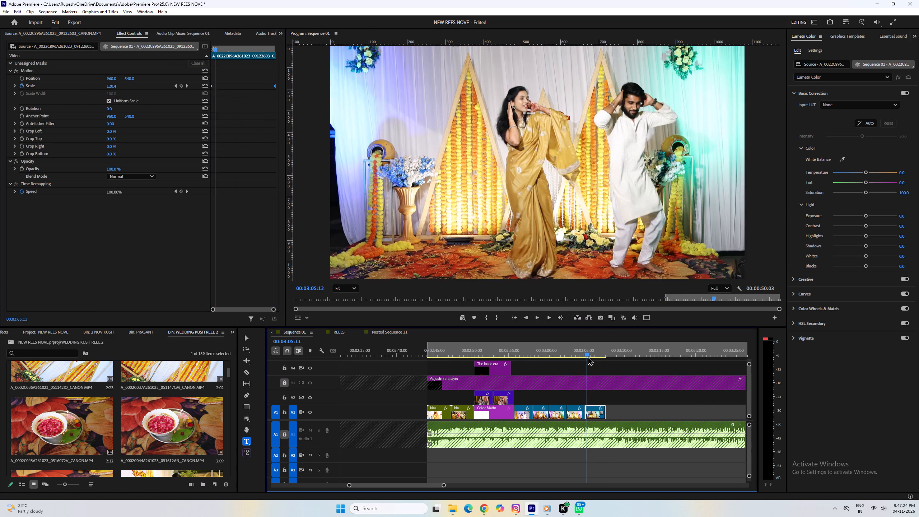
{"action": "key", "text": "space"}
Open the blurred night dance clip A_0022C905A261023_093202P3_CANON.MP4 from the WEDDING KUSH REEL 2 bin and play through it for a usable moment.
{"action": "left_click", "coordinate": [32, 33]}
{"action": "key", "text": "space"}
{"action": "key", "text": "space"}
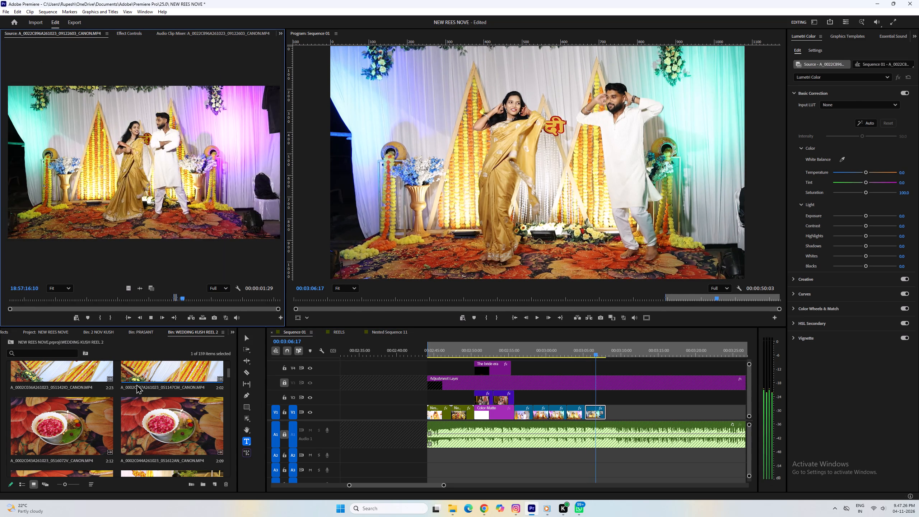
{"action": "key", "text": "grave"}
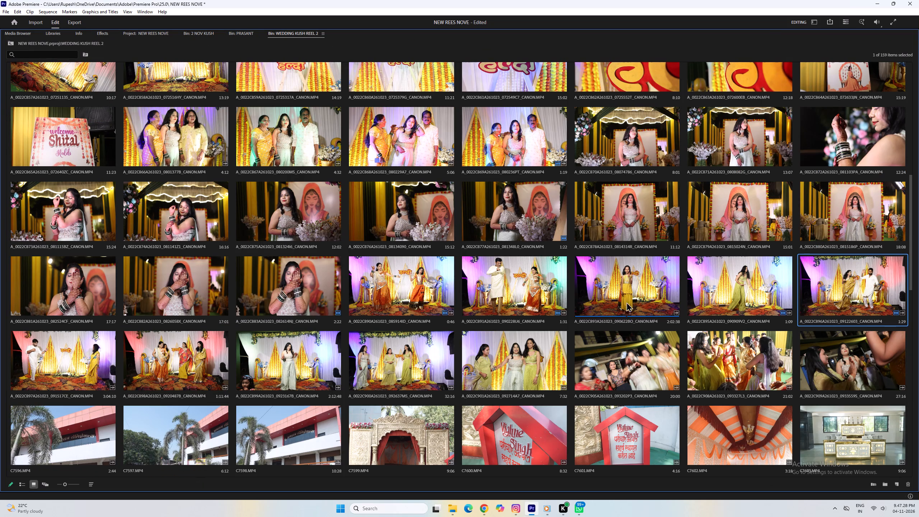
{"action": "double_click", "coordinate": [649, 289]}
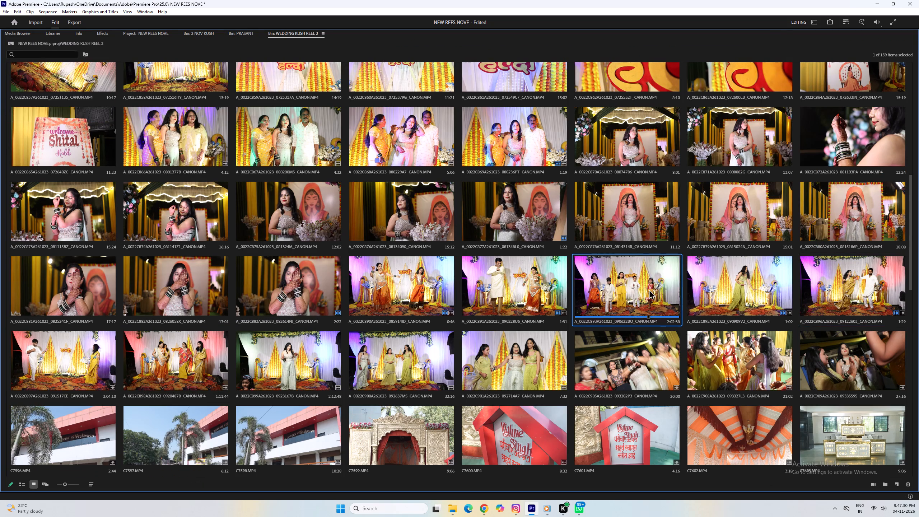
{"action": "key", "text": "grave"}
{"action": "double_click", "coordinate": [660, 377]}
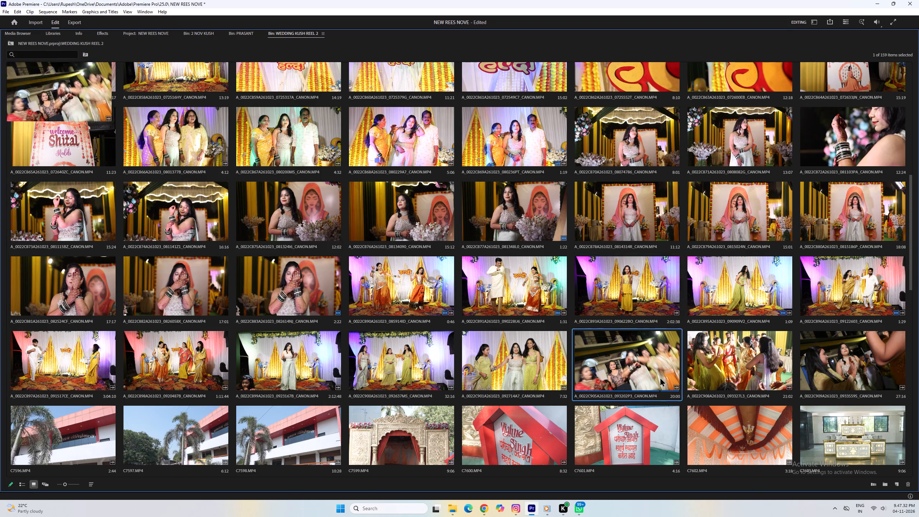
{"action": "left_click_drag", "start_coordinate": [102, 299], "coordinate": [0, 301]}
{"action": "key", "text": "space"}
{"action": "key", "text": "space"}
{"action": "key", "text": "space"}
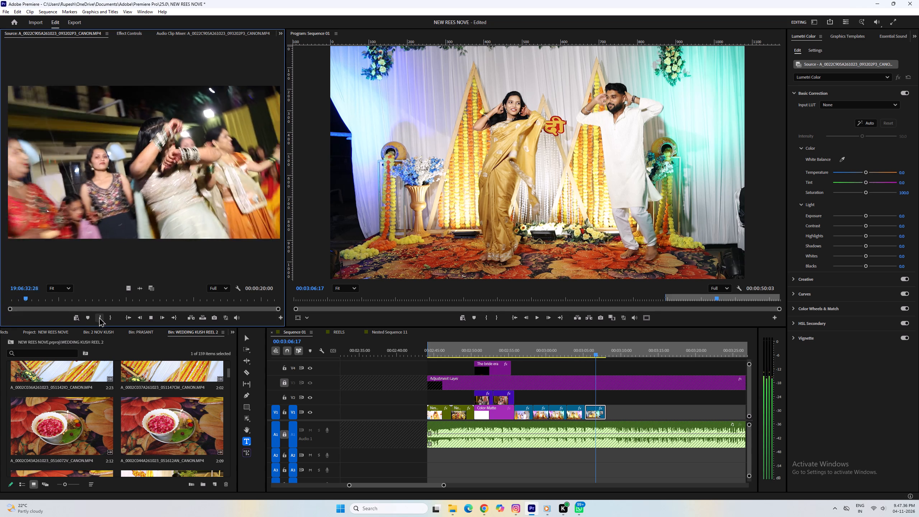
{"action": "key", "text": "space"}
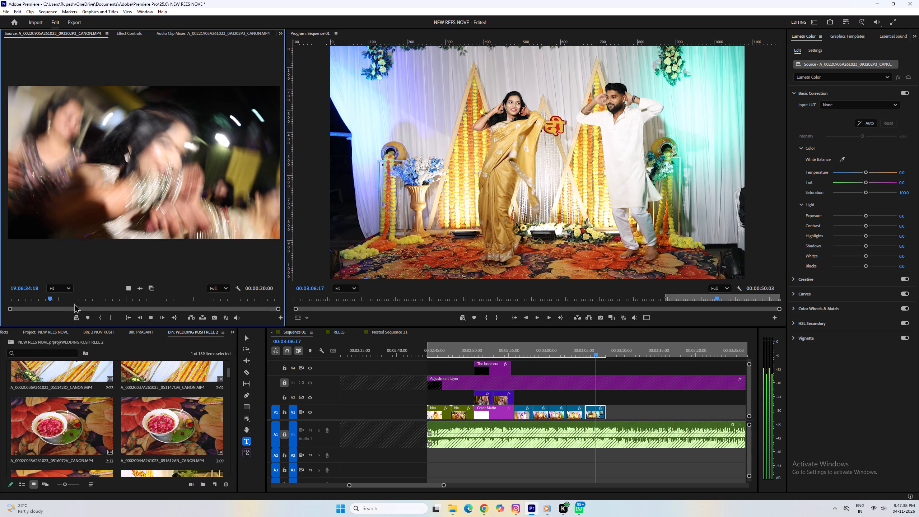
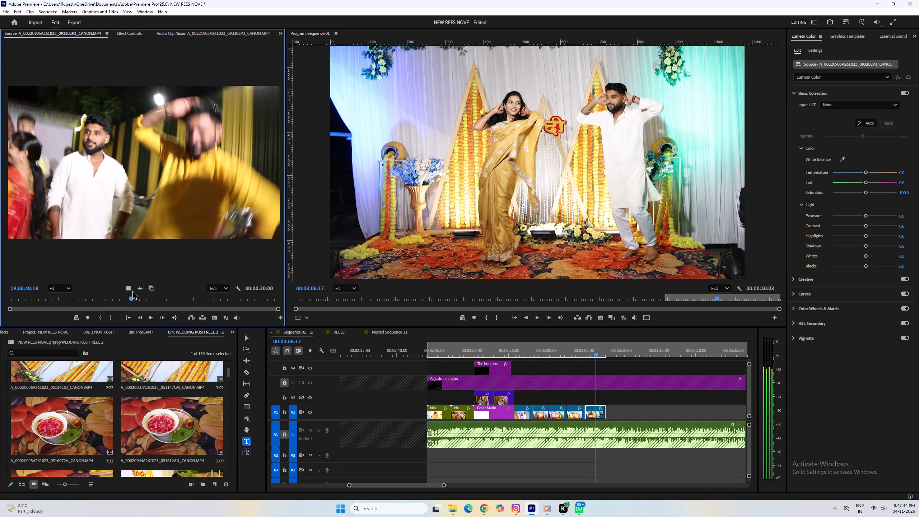
Mark the opening 00:00:01:30 of the blurred night dance clip and place it on V1 directly after the golden-saree couple's clip.
{"action": "key", "text": "space"}
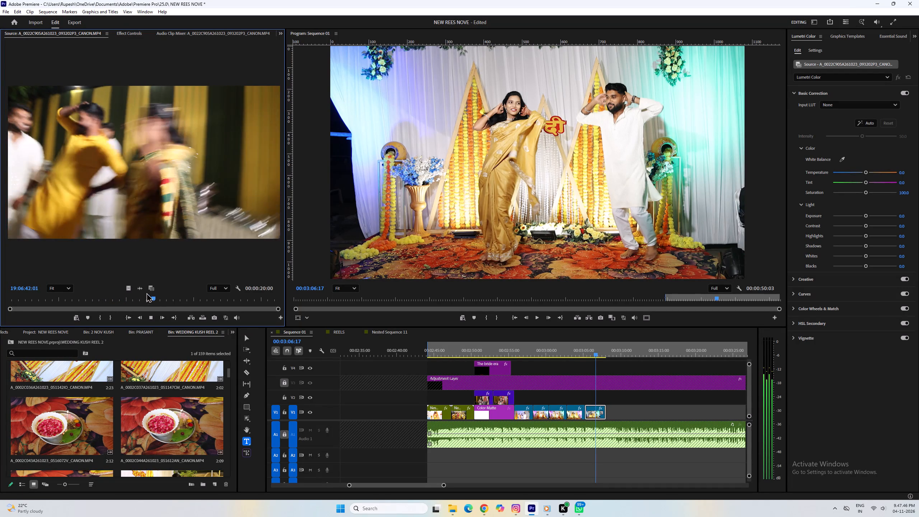
{"action": "left_click_drag", "start_coordinate": [167, 302], "coordinate": [0, 288]}
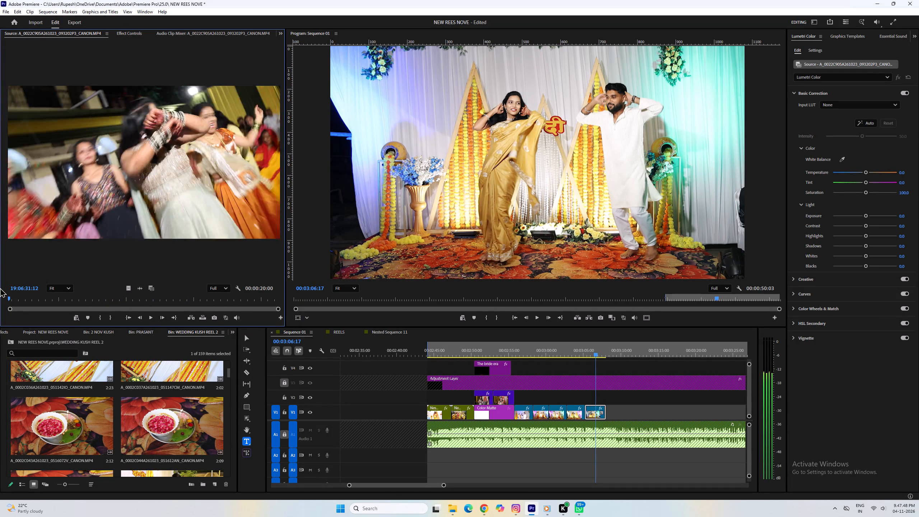
{"action": "left_click_drag", "start_coordinate": [0, 288], "coordinate": [0, 287]}
{"action": "key", "text": "space"}
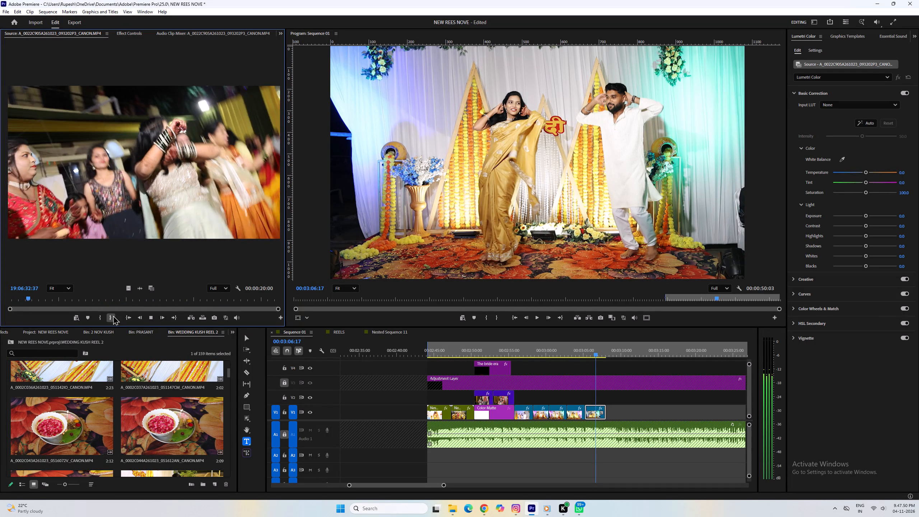
{"action": "left_click", "coordinate": [113, 315]}
{"action": "left_click_drag", "start_coordinate": [127, 288], "coordinate": [662, 404]}
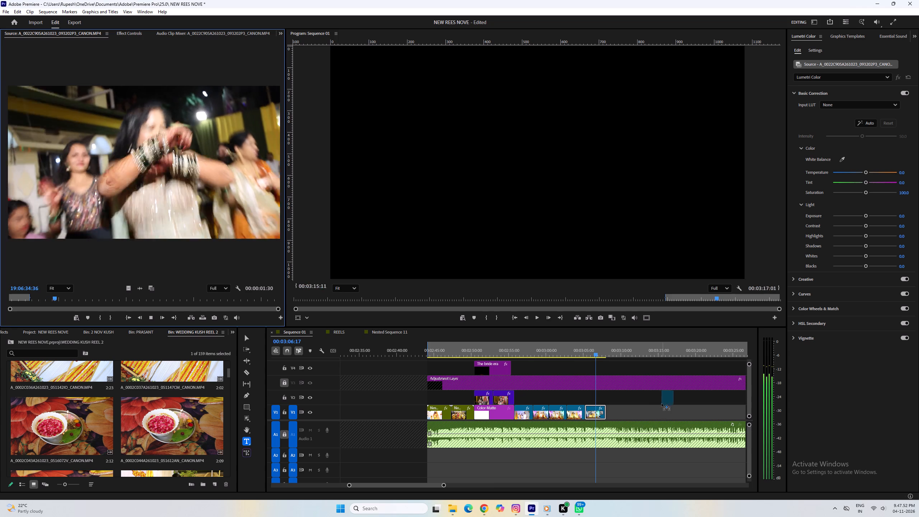
{"action": "left_click_drag", "start_coordinate": [662, 404], "coordinate": [610, 413]}
Extend the night dance clip's end, ripple trim it to about 00:03:11, and play back the result.
{"action": "left_click", "coordinate": [613, 415]}
{"action": "key", "text": "space"}
{"action": "left_click_drag", "start_coordinate": [617, 413], "coordinate": [637, 410]}
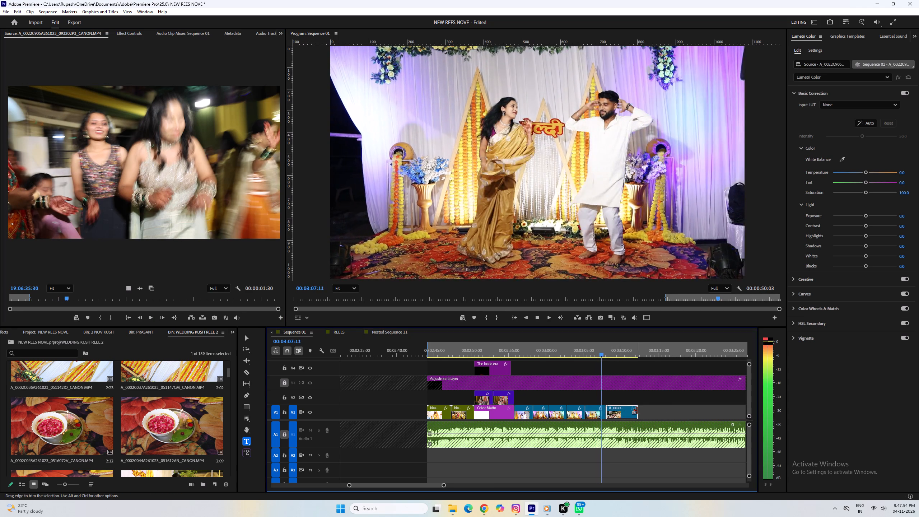
{"action": "scroll", "coordinate": [639, 410], "scroll_direction": "down", "scroll_amount": 5}
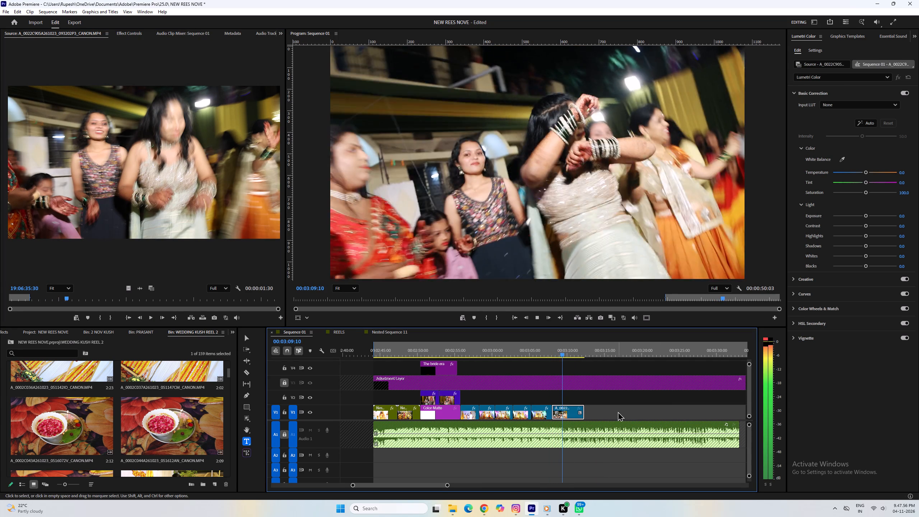
{"action": "key", "text": "space"}
{"action": "type", "text": "W"}
{"action": "key", "text": "space"}
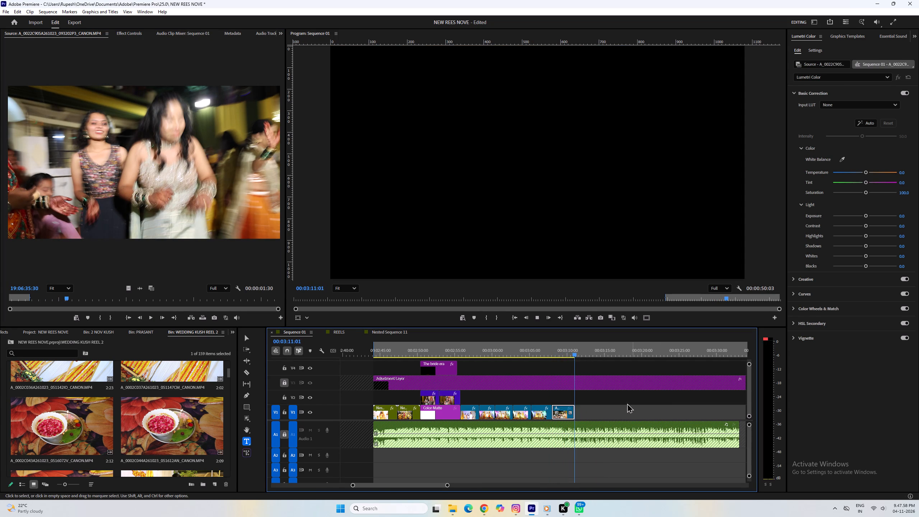
{"action": "left_click", "coordinate": [566, 349]}
{"action": "key", "text": "space"}
{"action": "key", "text": "space"}
Open the stage group dance clip A_0022C899A261023_0923167B_CANON.MP4 from the WEDDING KUSH REEL 2 bin and scan it for a usable moment.
{"action": "key", "text": "grave"}
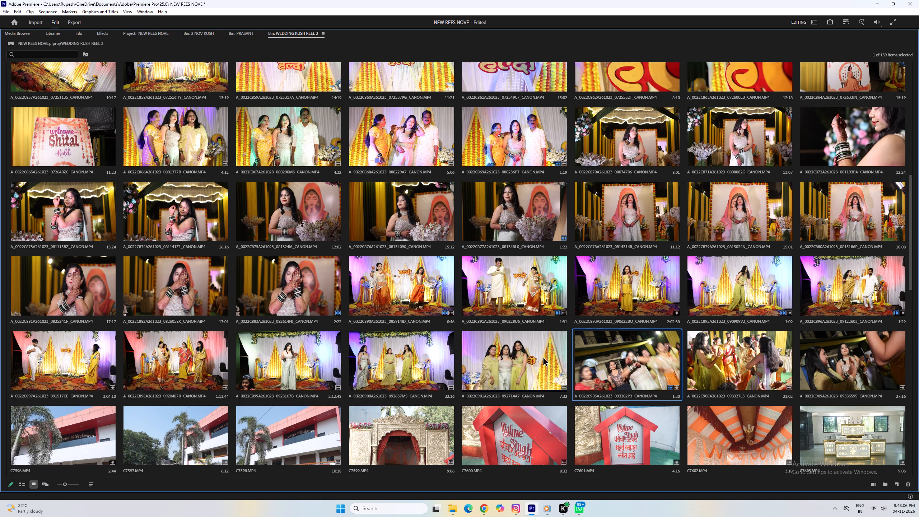
{"action": "double_click", "coordinate": [298, 360]}
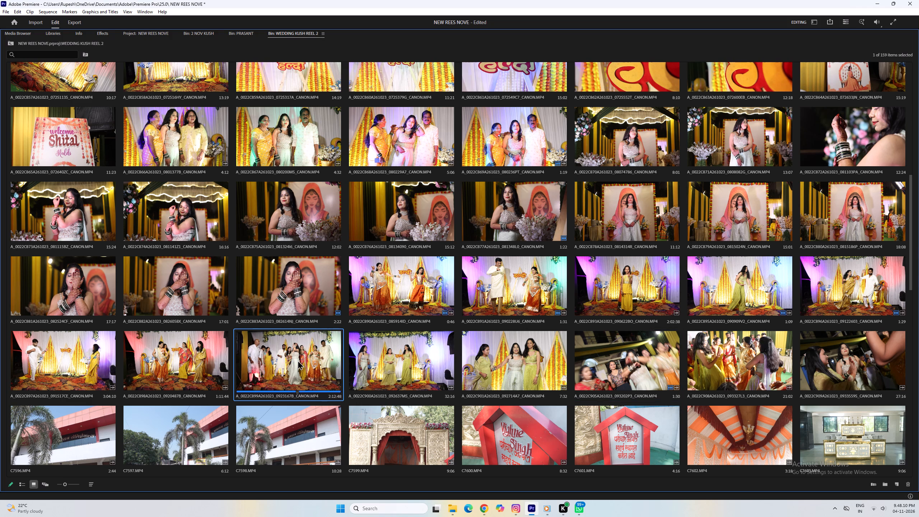
{"action": "key", "text": "space"}
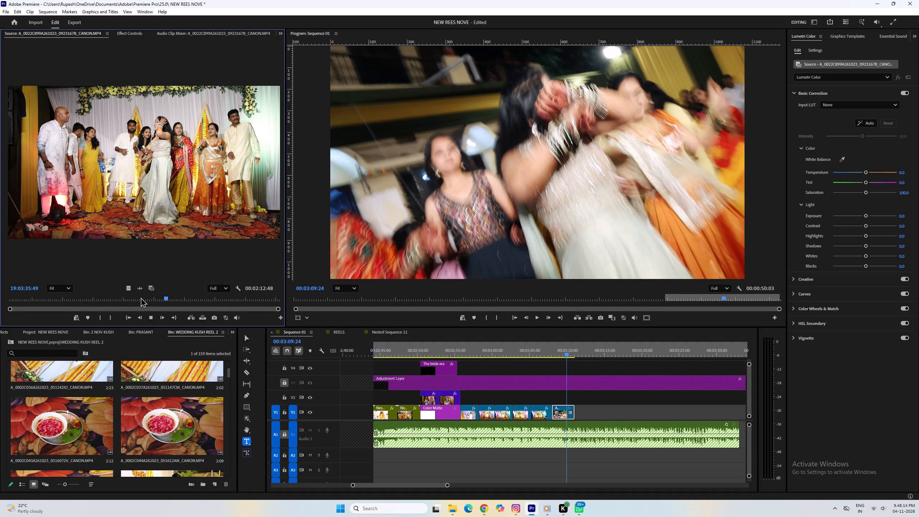
{"action": "left_click_drag", "start_coordinate": [151, 298], "coordinate": [182, 297]}
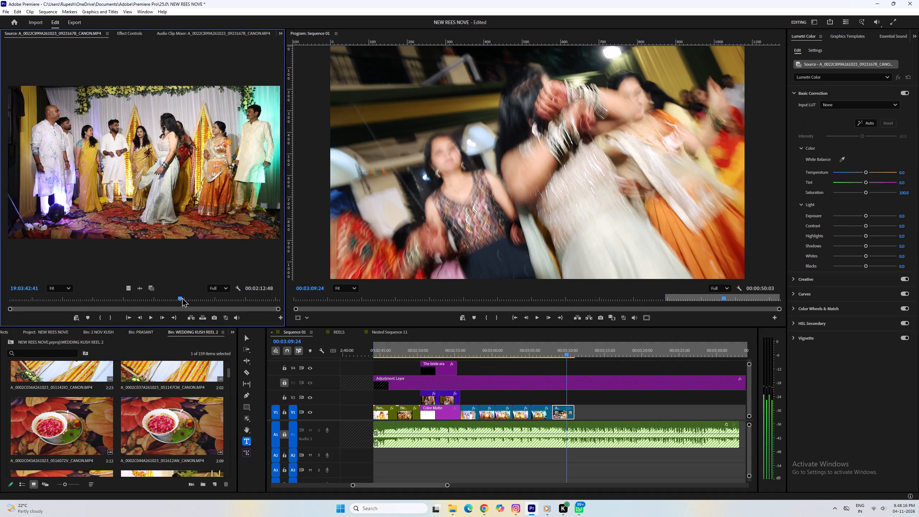
{"action": "left_click_drag", "start_coordinate": [182, 297], "coordinate": [227, 294]}
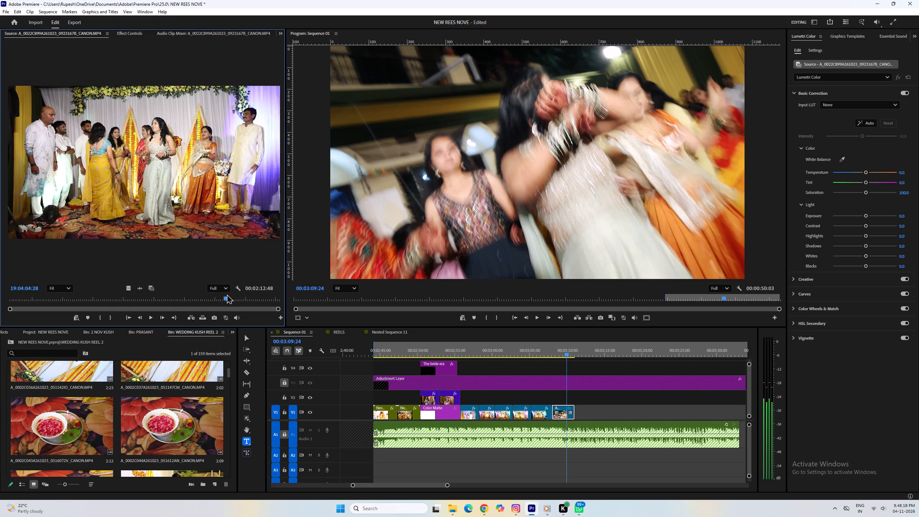
{"action": "left_click_drag", "start_coordinate": [227, 294], "coordinate": [242, 293]}
{"action": "key", "text": "space"}
{"action": "left_click_drag", "start_coordinate": [251, 299], "coordinate": [155, 300]}
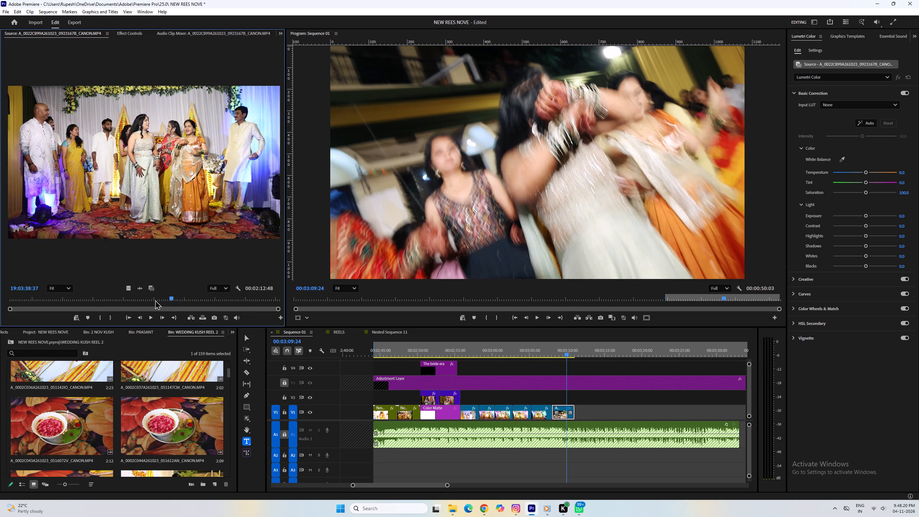
{"action": "left_click_drag", "start_coordinate": [155, 300], "coordinate": [0, 298]}
{"action": "key", "text": "space"}
{"action": "left_click_drag", "start_coordinate": [17, 295], "coordinate": [65, 298]}
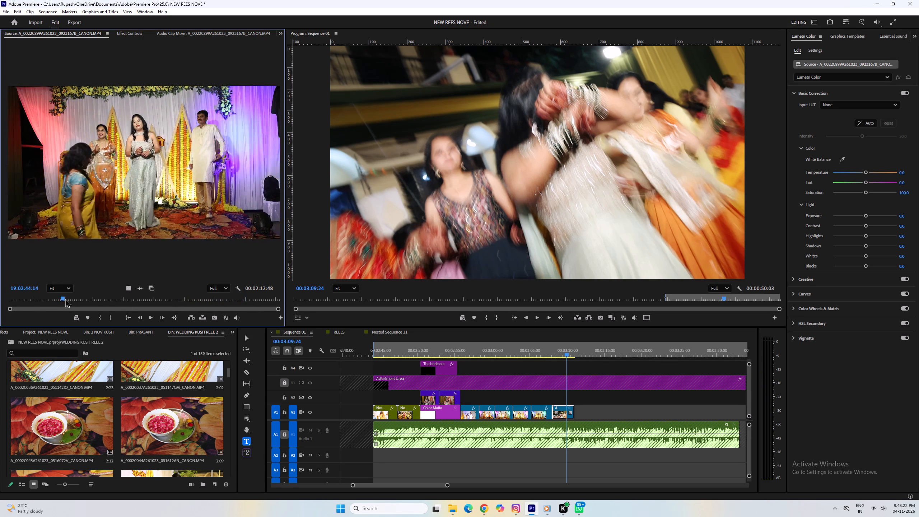
{"action": "left_click_drag", "start_coordinate": [65, 298], "coordinate": [121, 301]}
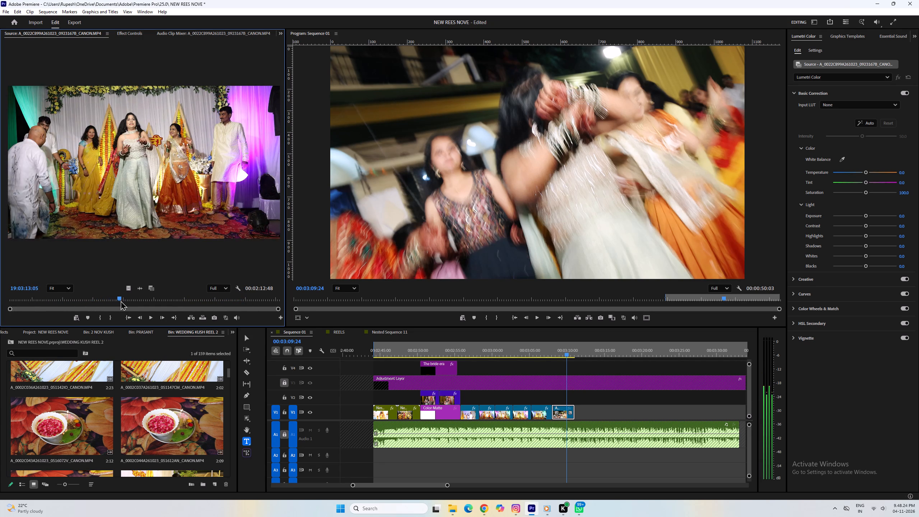
{"action": "left_click_drag", "start_coordinate": [121, 301], "coordinate": [148, 301]}
{"action": "key", "text": "space"}
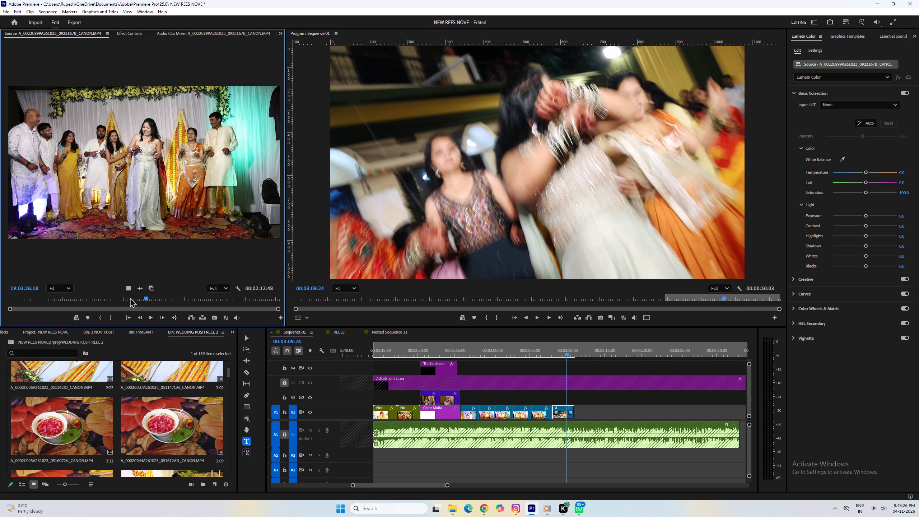
Mark a range of 00:00:02:34 in the group dance clip and place it on V2 at the night dance clip's end.
{"action": "left_click", "coordinate": [98, 319]}
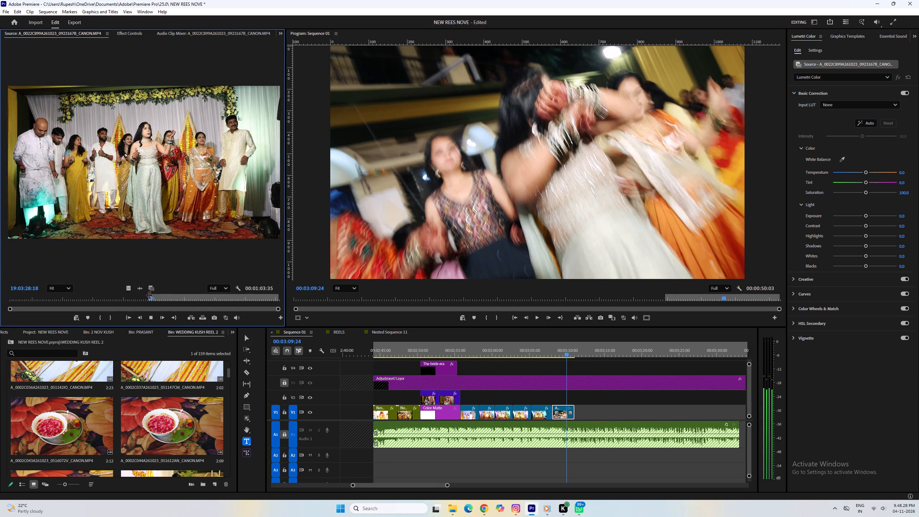
{"action": "key", "text": "space"}
{"action": "left_click", "coordinate": [97, 317]}
{"action": "key", "text": "space"}
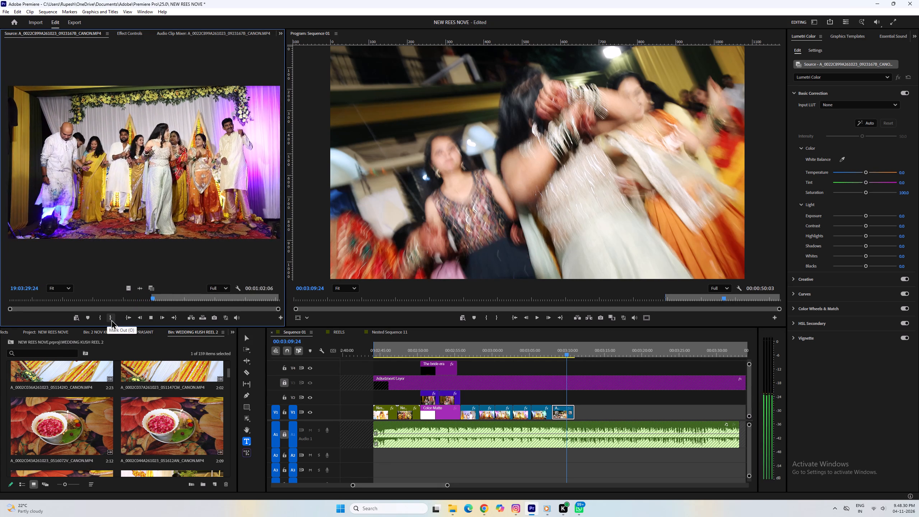
{"action": "left_click", "coordinate": [111, 320]}
{"action": "left_click", "coordinate": [111, 320]}
{"action": "double_click", "coordinate": [114, 319]}
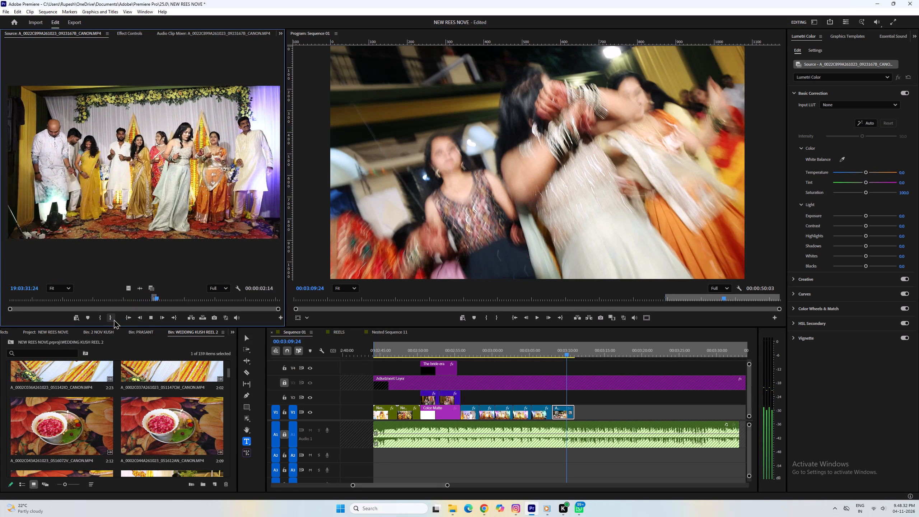
{"action": "left_click_drag", "start_coordinate": [125, 288], "coordinate": [522, 396]}
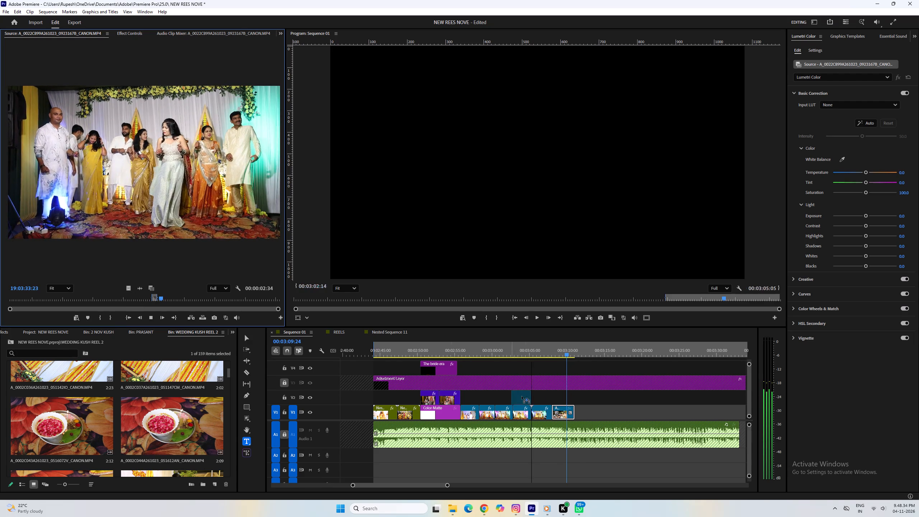
{"action": "left_click_drag", "start_coordinate": [522, 396], "coordinate": [574, 403]}
Extend the group dance clip's end, then ripple trim its start and end so it spans about 00:03:11 to 00:03:14.
{"action": "left_click", "coordinate": [585, 403]}
{"action": "key", "text": "space"}
{"action": "left_click_drag", "start_coordinate": [594, 400], "coordinate": [607, 400]}
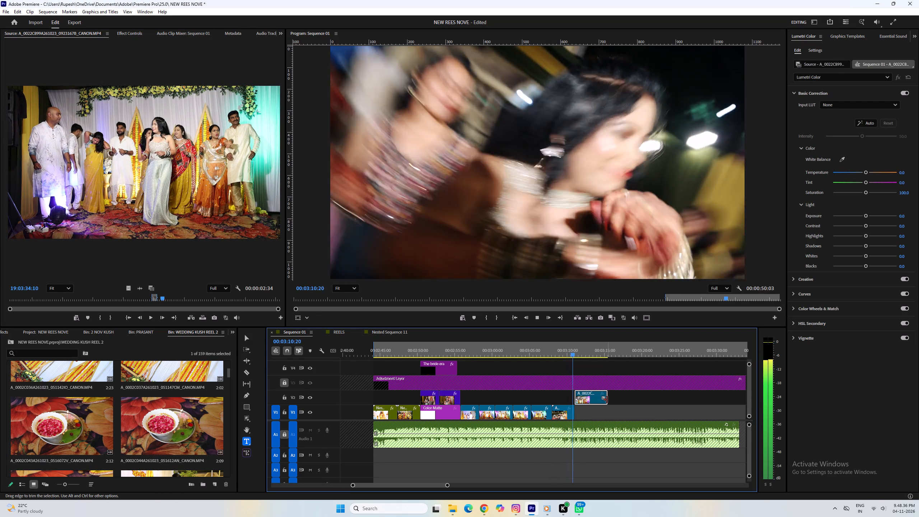
{"action": "scroll", "coordinate": [608, 400], "scroll_direction": "down", "scroll_amount": 4}
{"action": "key", "text": "space"}
{"action": "key", "text": "q"}
{"action": "key", "text": "space"}
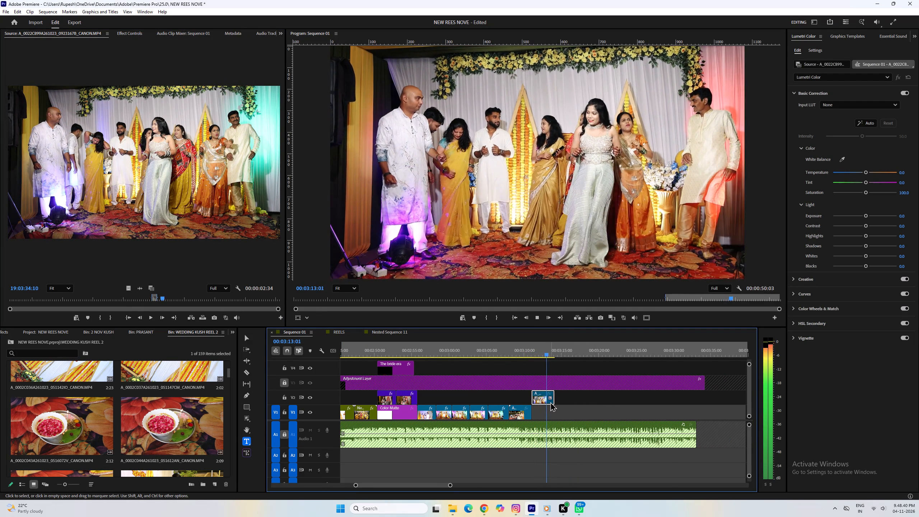
{"action": "key", "text": "space"}
{"action": "type", "text": "W"}
{"action": "key", "text": "space"}
Move the trimmed group dance clip from V2 down to V1, directly after the night dance clip.
{"action": "left_click_drag", "start_coordinate": [546, 401], "coordinate": [546, 412]}
{"action": "key", "text": "space"}
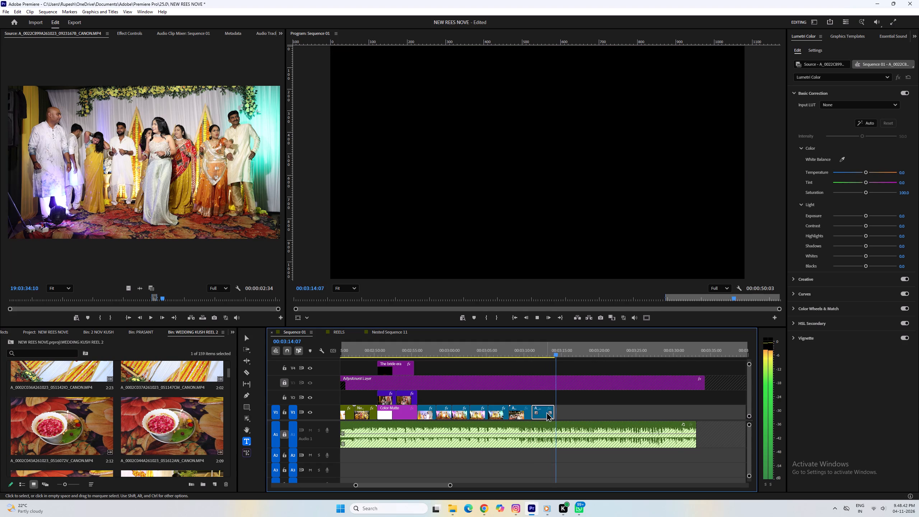
Set the group dance clip's speed to 45% and play back the slowed motion.
{"action": "key", "text": "ctrl+r"}
{"action": "key", "text": "6"}
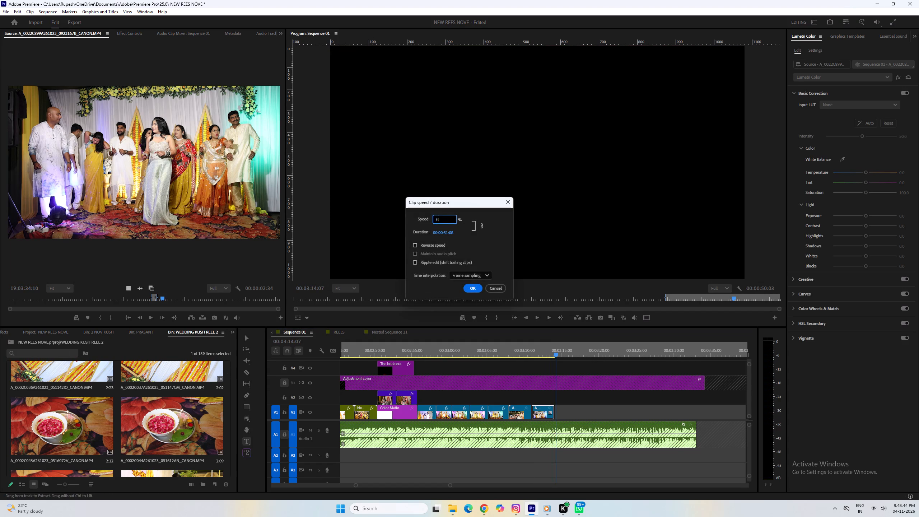
{"action": "key", "text": "BackSpace"}
{"action": "type", "text": "45"}
{"action": "key", "text": "Return"}
{"action": "key", "text": "space"}
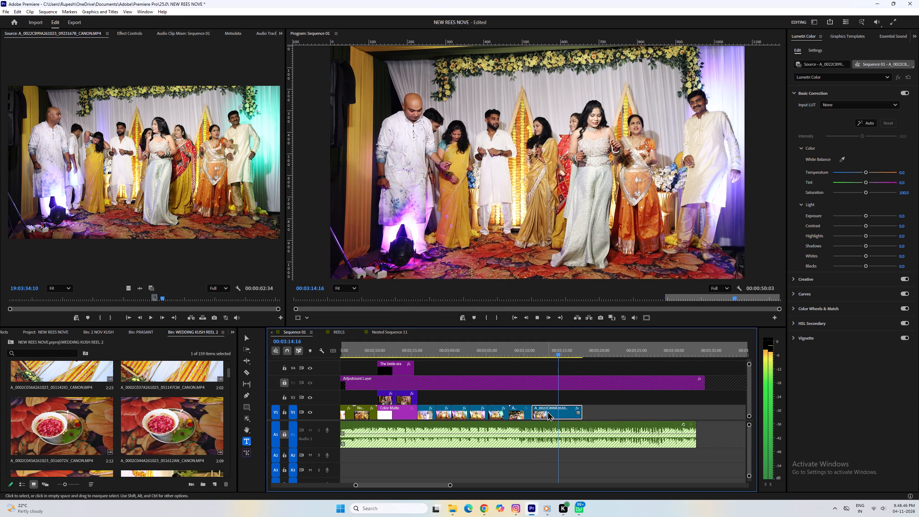
{"action": "key", "text": "space"}
{"action": "key", "text": "space"}
{"action": "key", "text": "space"}
{"action": "key", "text": "space"}
{"action": "key", "text": "space"}
{"action": "key", "text": "space"}
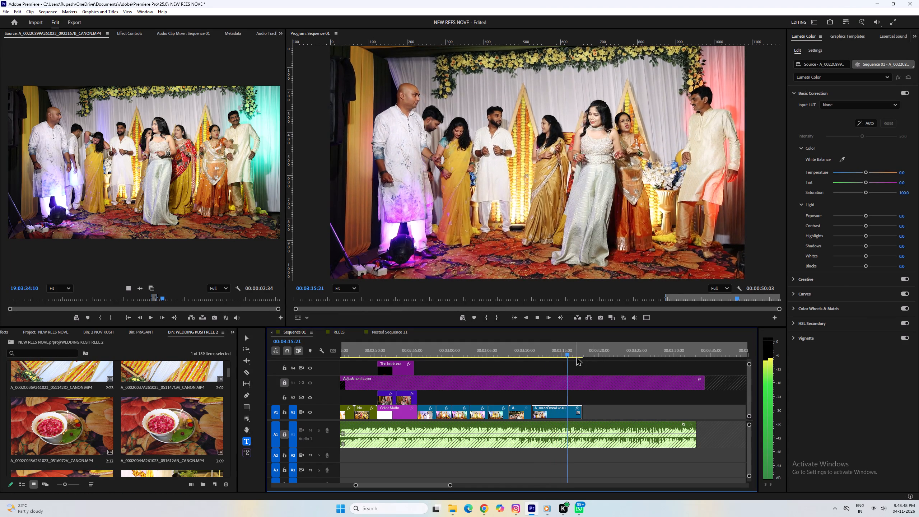
Ripple trim the end of the slowed group dance clip to about 00:03:14 and play it back.
{"action": "left_click_drag", "start_coordinate": [555, 349], "coordinate": [544, 349]}
{"action": "key", "text": "space"}
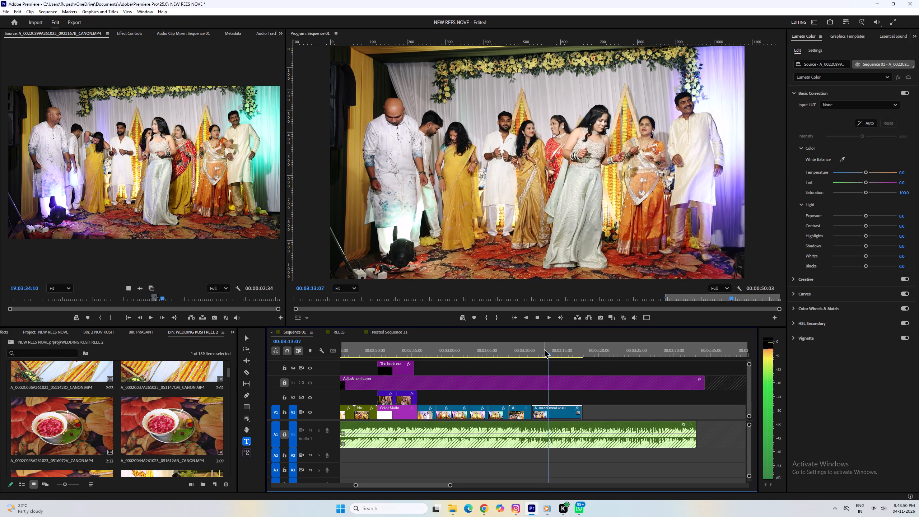
{"action": "key", "text": "space"}
{"action": "type", "text": "W"}
{"action": "key", "text": "space"}
{"action": "left_click", "coordinate": [544, 349]}
{"action": "key", "text": "space"}
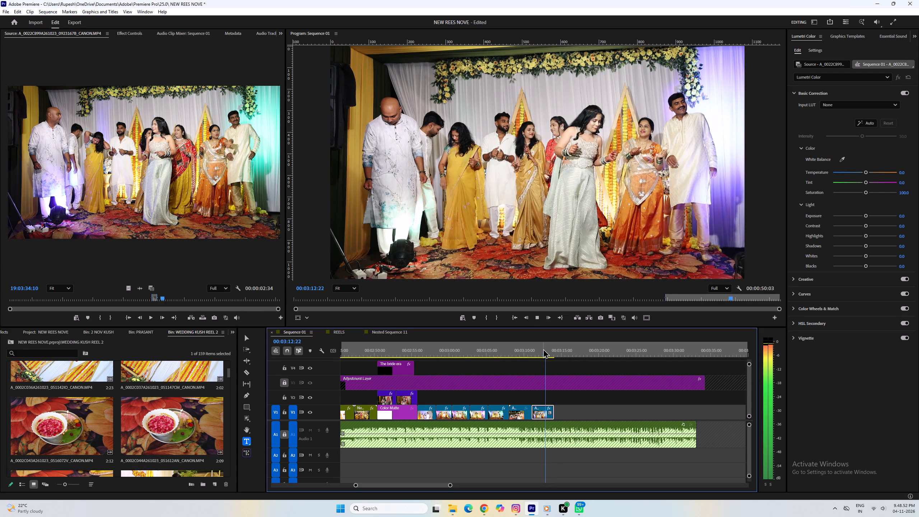
{"action": "key", "text": "space"}
Keyframe the group dance clip's Scale from 100 at its start to 111 at its end, 00:03:14:01, and play back the zoom-in.
{"action": "left_click", "coordinate": [141, 31]}
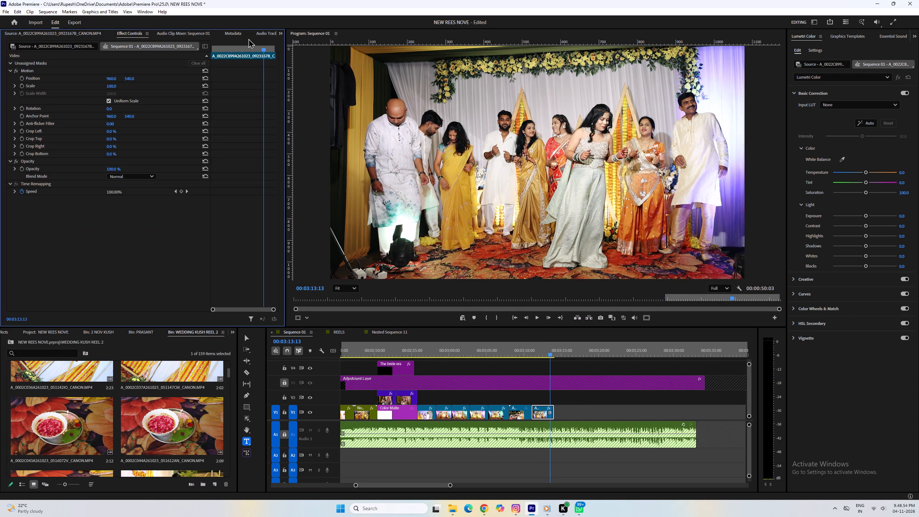
{"action": "left_click_drag", "start_coordinate": [261, 51], "coordinate": [286, 55]}
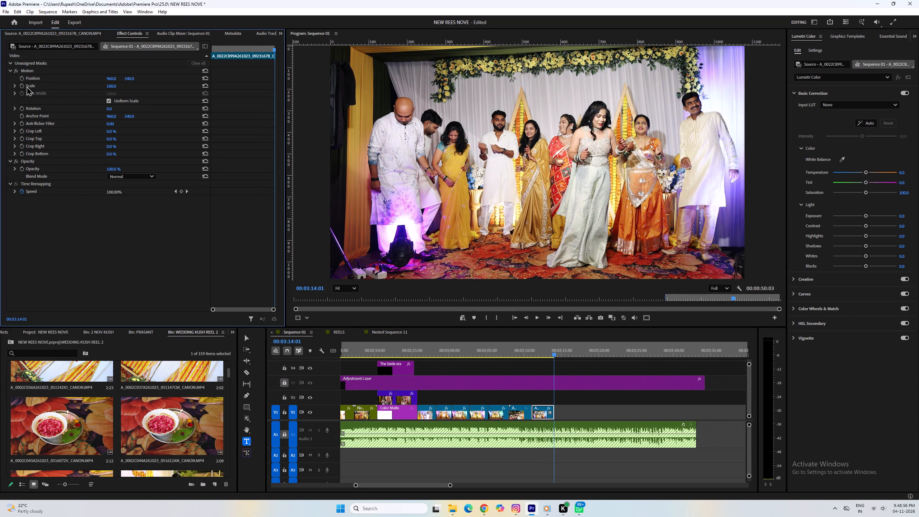
{"action": "left_click", "coordinate": [23, 85]}
{"action": "left_click_drag", "start_coordinate": [115, 86], "coordinate": [121, 88]}
{"action": "left_click_drag", "start_coordinate": [272, 88], "coordinate": [277, 87]}
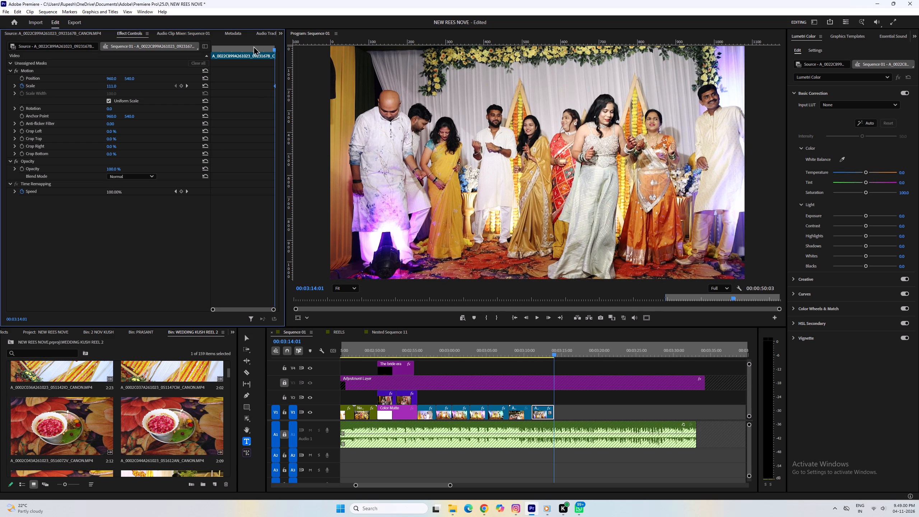
{"action": "left_click_drag", "start_coordinate": [251, 44], "coordinate": [185, 53]}
{"action": "left_click", "coordinate": [203, 87]}
{"action": "key", "text": "space"}
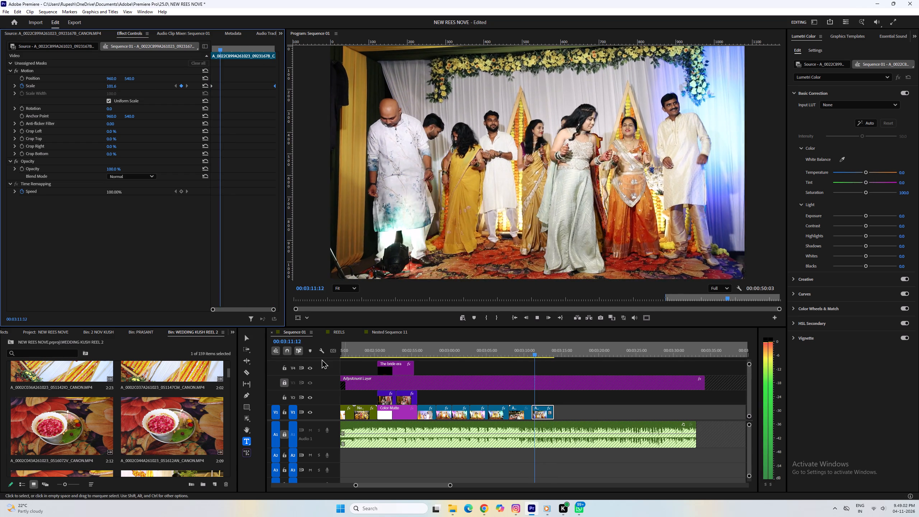
{"action": "key", "text": "space"}
Open the four women's stage dance clip A_0022C898A261023_0920487B_CANON.MP4 from the WEDDING KUSH REEL 2 bin.
{"action": "key", "text": "grave"}
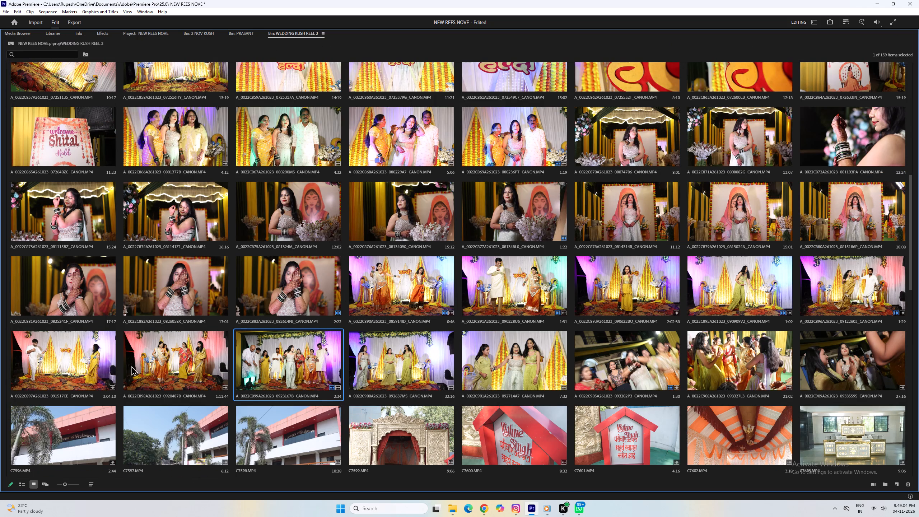
{"action": "double_click", "coordinate": [155, 365]}
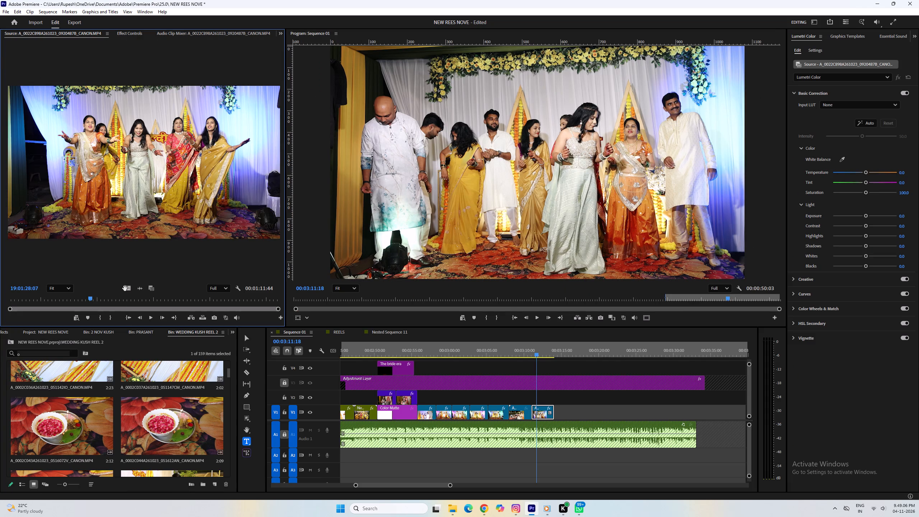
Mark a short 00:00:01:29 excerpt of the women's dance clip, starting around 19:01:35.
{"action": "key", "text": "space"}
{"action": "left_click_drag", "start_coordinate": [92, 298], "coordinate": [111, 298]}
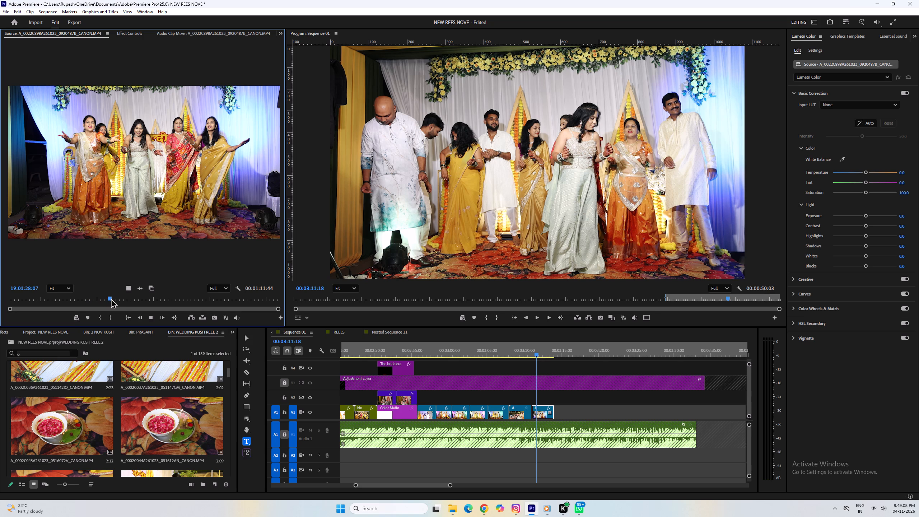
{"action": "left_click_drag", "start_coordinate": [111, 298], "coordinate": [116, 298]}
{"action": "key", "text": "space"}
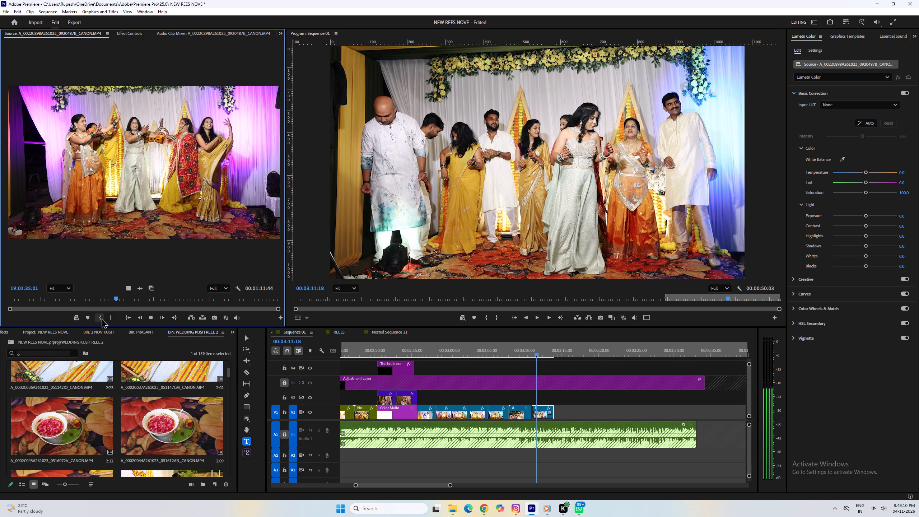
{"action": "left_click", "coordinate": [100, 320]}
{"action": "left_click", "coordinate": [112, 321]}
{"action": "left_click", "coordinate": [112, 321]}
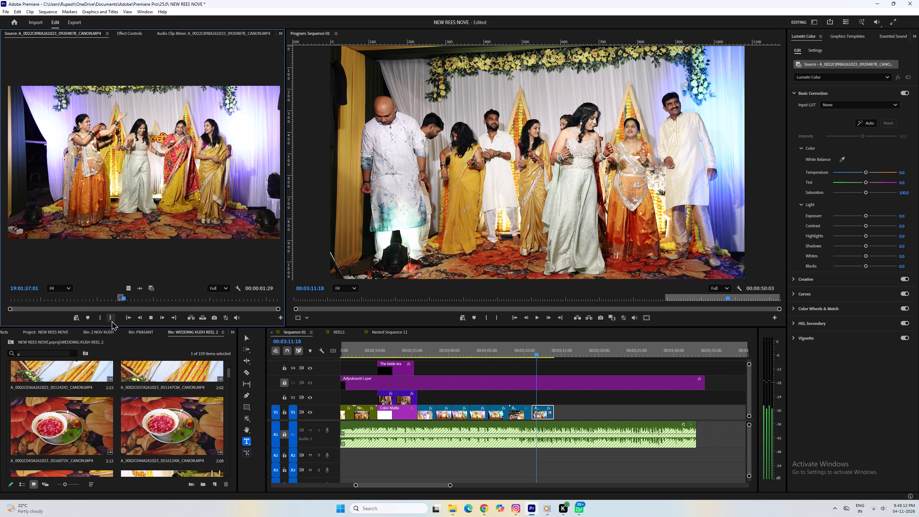
Scan the women's dance clip and mark a new 00:00:01:14 excerpt starting around 19:01:18.
{"action": "left_click_drag", "start_coordinate": [131, 298], "coordinate": [162, 303]}
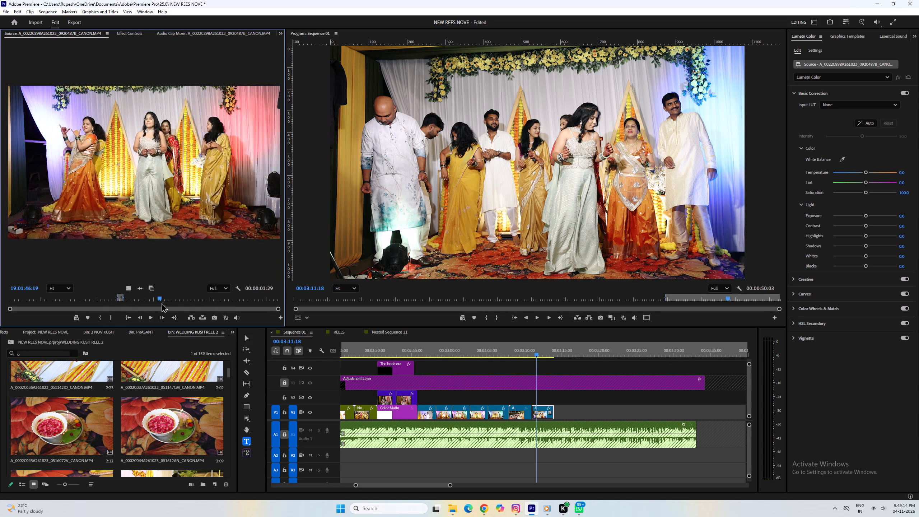
{"action": "left_click_drag", "start_coordinate": [162, 303], "coordinate": [223, 301]}
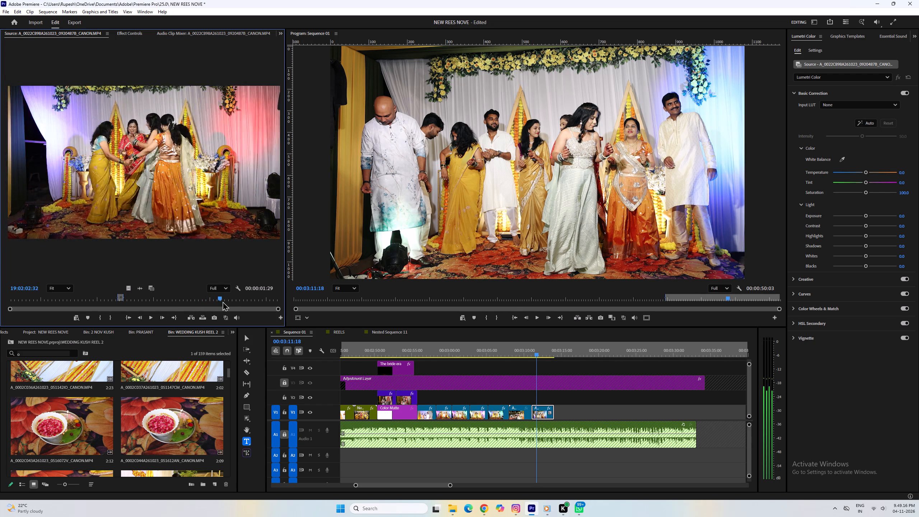
{"action": "left_click_drag", "start_coordinate": [223, 301], "coordinate": [82, 305]}
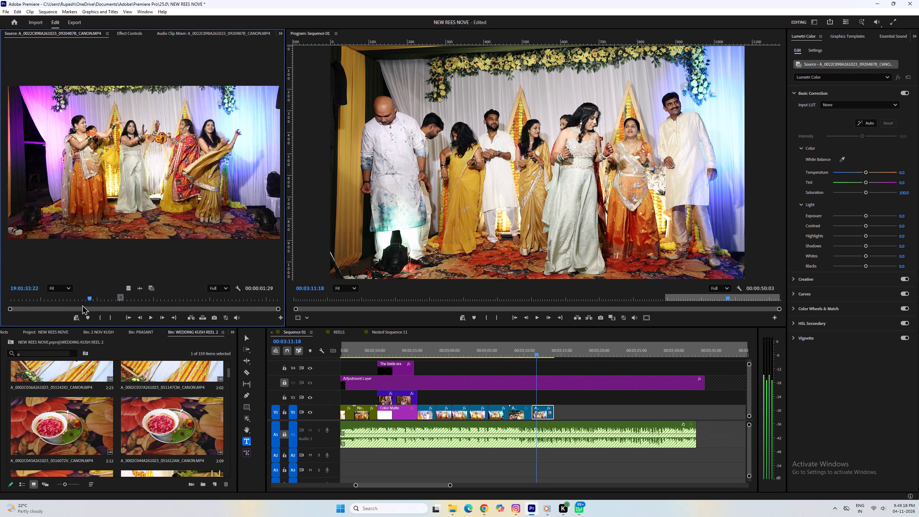
{"action": "left_click_drag", "start_coordinate": [82, 305], "coordinate": [57, 293]}
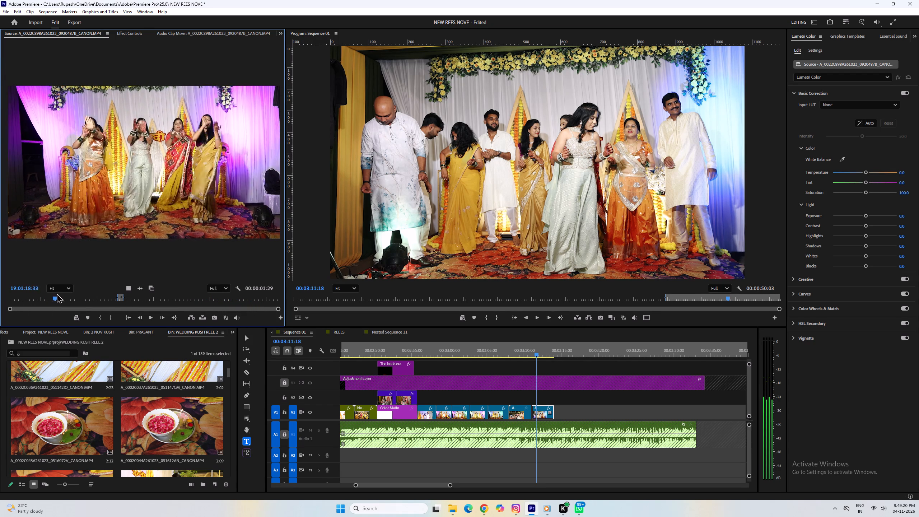
{"action": "left_click_drag", "start_coordinate": [57, 293], "coordinate": [53, 291]}
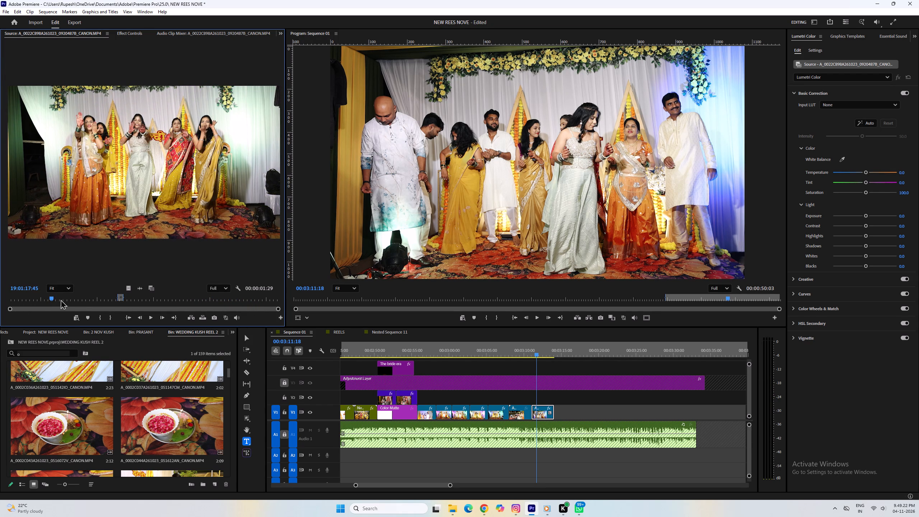
{"action": "key", "text": "space"}
{"action": "left_click", "coordinate": [99, 317]}
{"action": "left_click", "coordinate": [110, 318]}
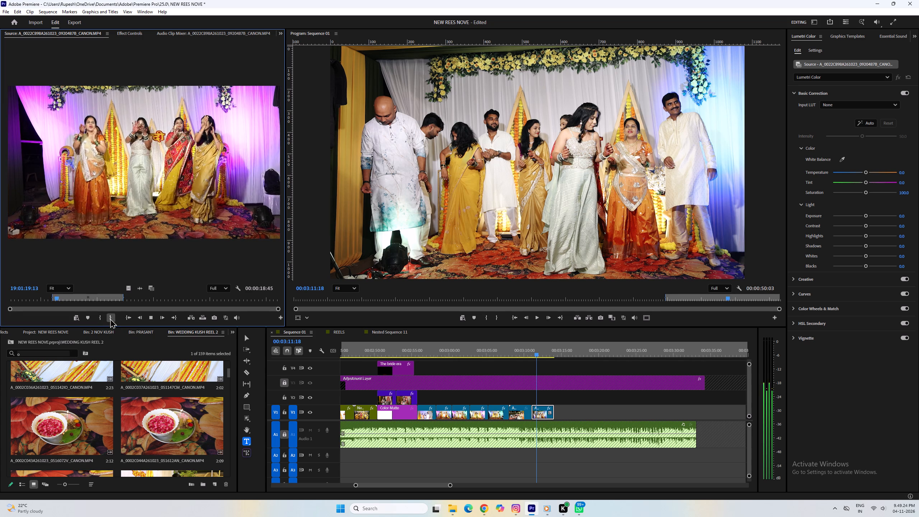
Place the marked women's dance excerpt on V1, just after the group dance clip.
{"action": "left_click_drag", "start_coordinate": [128, 289], "coordinate": [560, 414]}
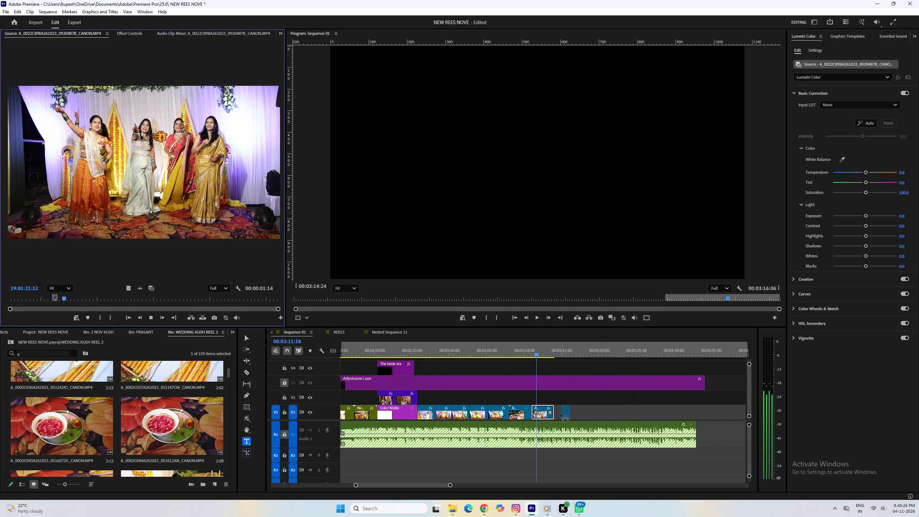
{"action": "left_click_drag", "start_coordinate": [560, 414], "coordinate": [559, 414]}
Set the women's dance clip's speed to 45%.
{"action": "left_click", "coordinate": [563, 416]}
{"action": "key", "text": "ctrl+r"}
{"action": "type", "text": "456"}
{"action": "key", "text": "BackSpace"}
{"action": "key", "text": "Return"}
Move the slowed women's dance clip flush against the end of the group dance clip on V1.
{"action": "left_click_drag", "start_coordinate": [561, 416], "coordinate": [559, 415]}
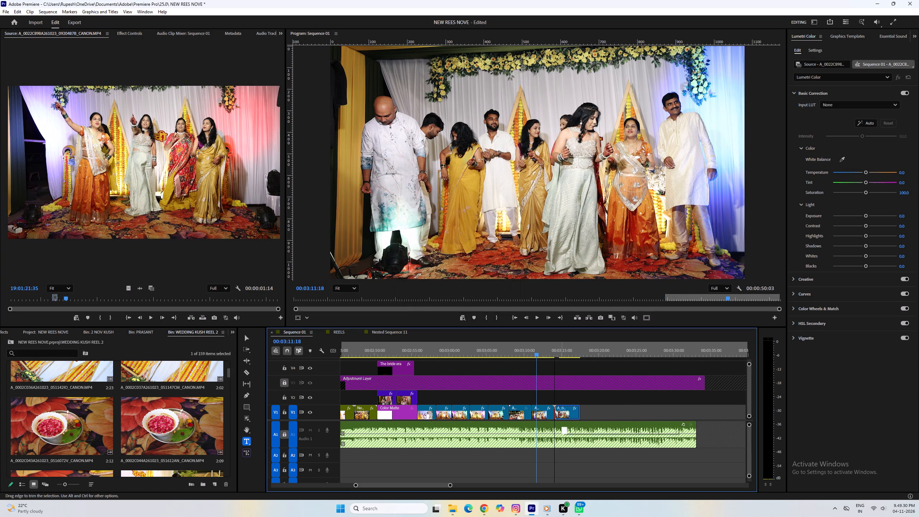
{"action": "left_click_drag", "start_coordinate": [559, 415], "coordinate": [556, 414]}
Play through the women's dance clip, ripple trim its end to 00:03:17:00, and replay it briefly.
{"action": "key", "text": "space"}
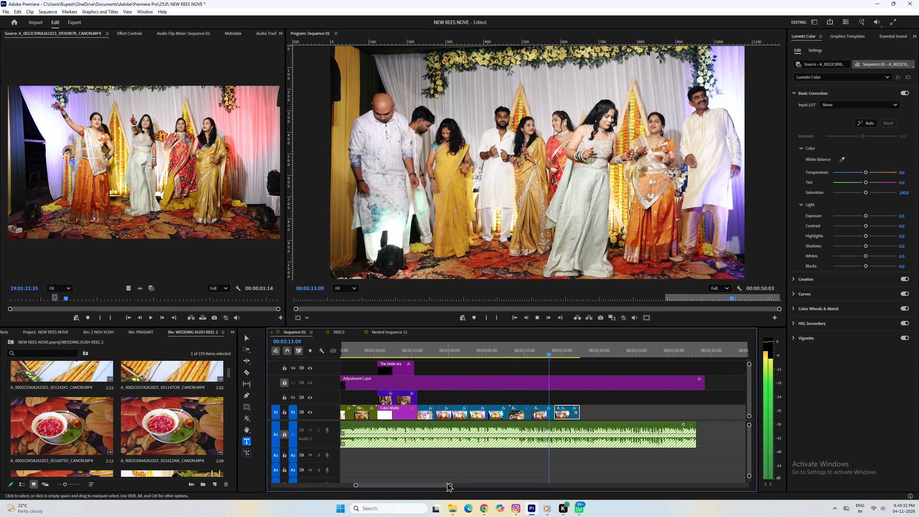
{"action": "left_click_drag", "start_coordinate": [450, 485], "coordinate": [433, 479]}
{"action": "scroll", "coordinate": [479, 432], "scroll_direction": "down", "scroll_amount": 4}
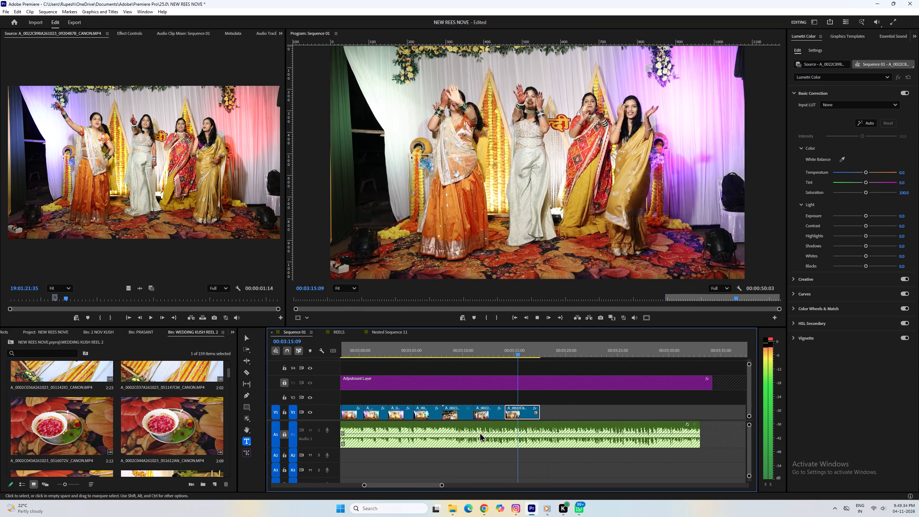
{"action": "key", "text": "space"}
{"action": "type", "text": "W"}
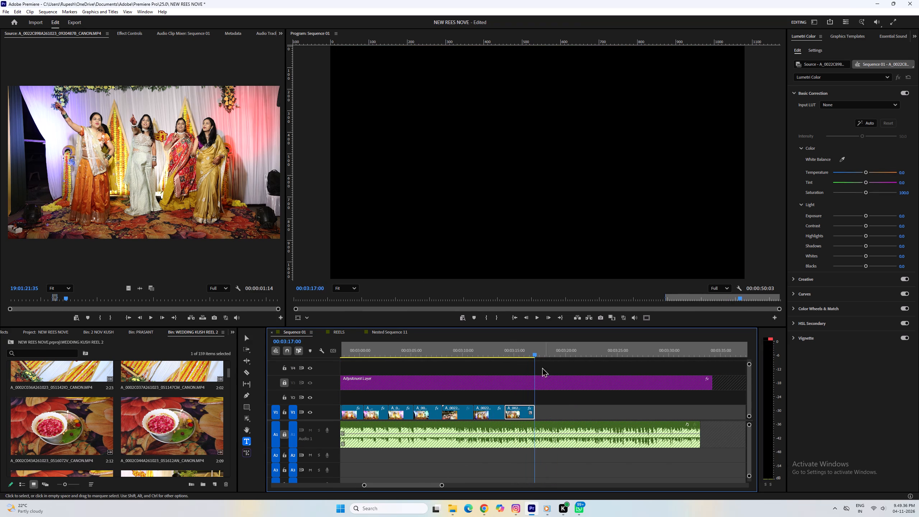
{"action": "key", "text": "space"}
{"action": "left_click", "coordinate": [517, 345]}
{"action": "key", "text": "space"}
{"action": "key", "text": "space"}
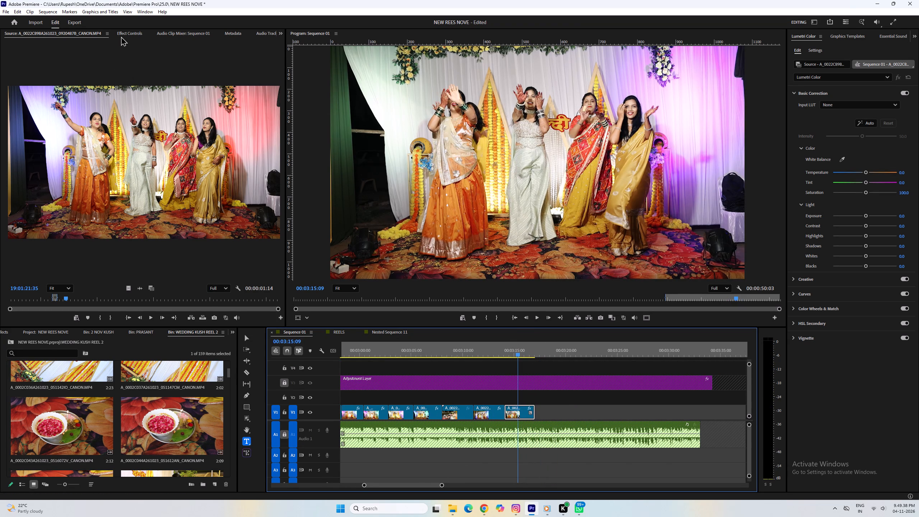
Keyframe the women's dance clip's Scale from 123 at its start to the default 100 at 00:03:16:24, and play back the zoom-out.
{"action": "left_click", "coordinate": [121, 36]}
{"action": "left_click_drag", "start_coordinate": [231, 48], "coordinate": [149, 62]}
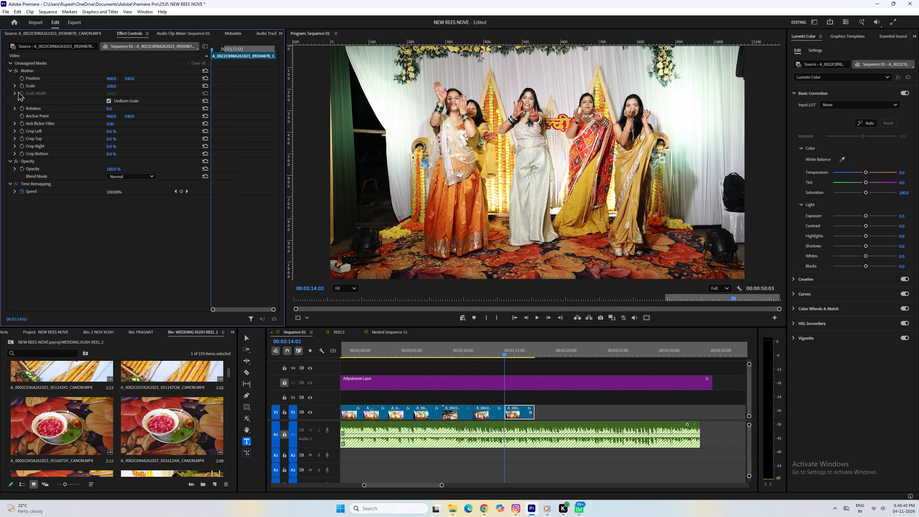
{"action": "left_click", "coordinate": [22, 87]}
{"action": "left_click_drag", "start_coordinate": [113, 87], "coordinate": [118, 87]}
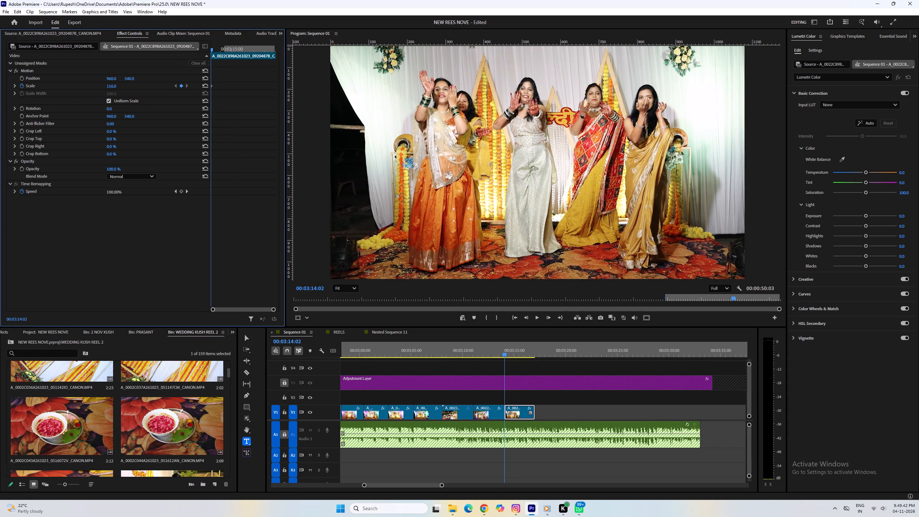
{"action": "left_click_drag", "start_coordinate": [118, 87], "coordinate": [121, 87]}
{"action": "left_click_drag", "start_coordinate": [213, 47], "coordinate": [319, 60]}
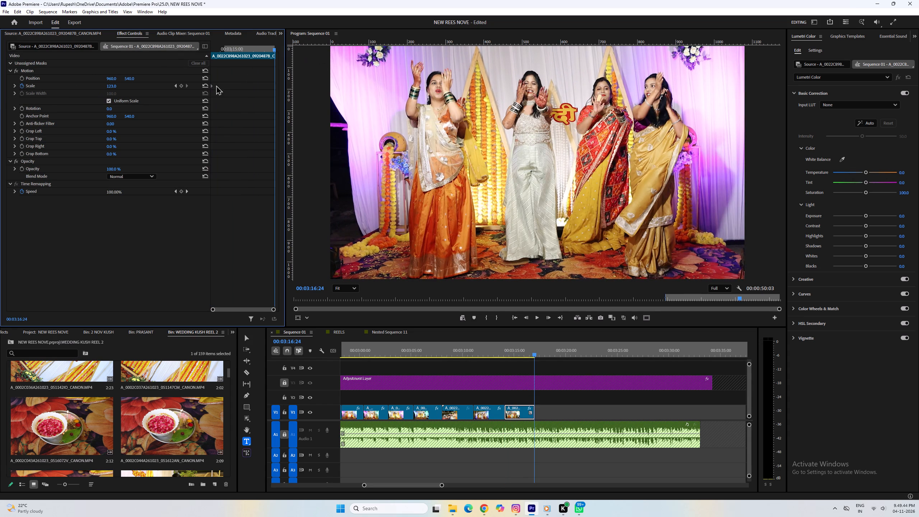
{"action": "left_click", "coordinate": [206, 86]}
{"action": "left_click", "coordinate": [529, 354]}
{"action": "key", "text": "space"}
{"action": "key", "text": "space"}
Open the couple's stage dance clip A_0022C897A261023_091517CE_CANON.MP4 from the WEDDING KUSH REEL 2 bin and preview it.
{"action": "key", "text": "grave"}
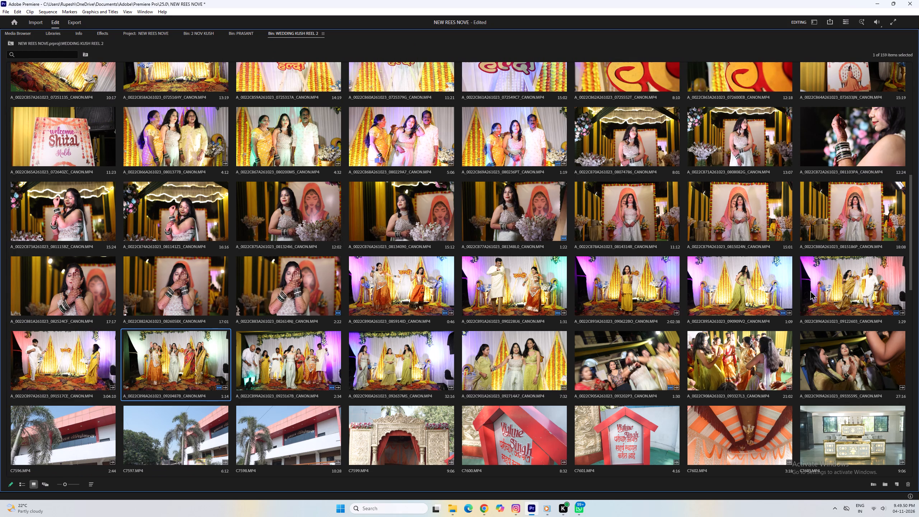
{"action": "double_click", "coordinate": [50, 365]}
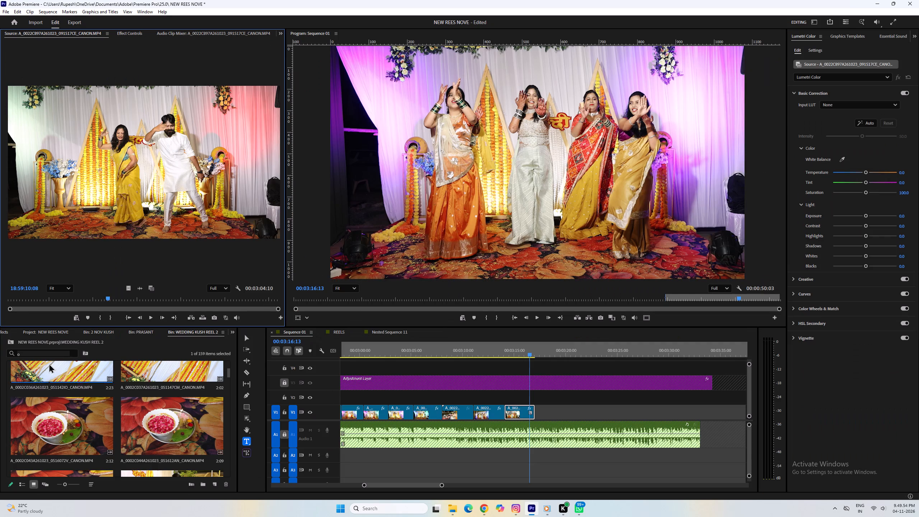
{"action": "key", "text": "space"}
{"action": "key", "text": "grave"}
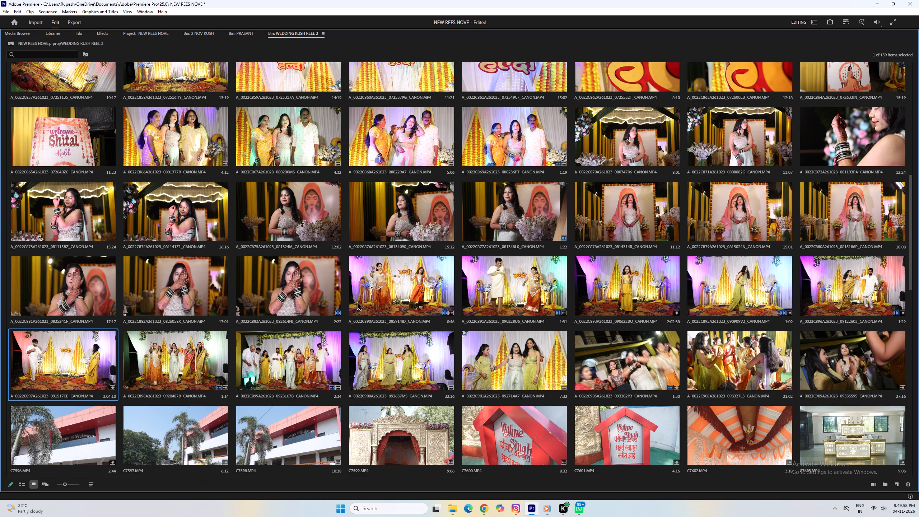
{"action": "key", "text": "grave"}
{"action": "key", "text": "space"}
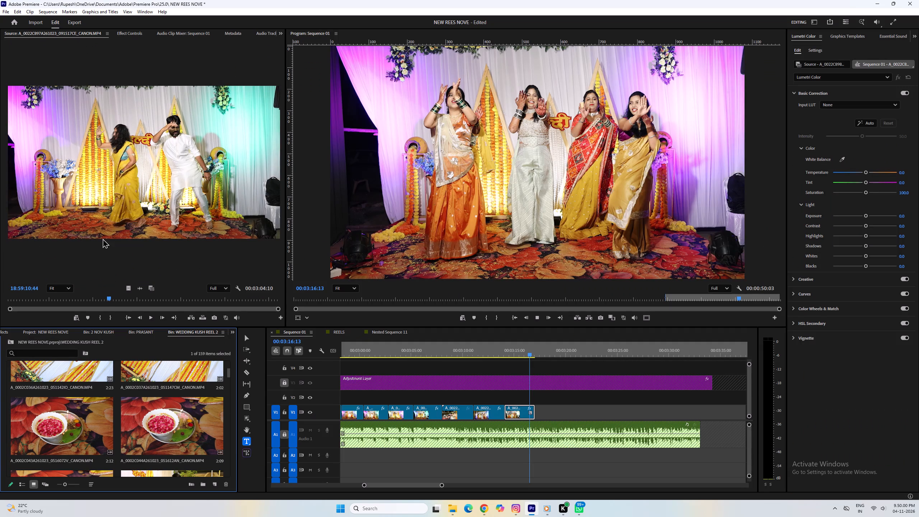
{"action": "key", "text": "space"}
Scan the couple's dance clip and mark a 00:00:01:23 excerpt starting around 18:58:23.
{"action": "left_click_drag", "start_coordinate": [106, 298], "coordinate": [86, 300]}
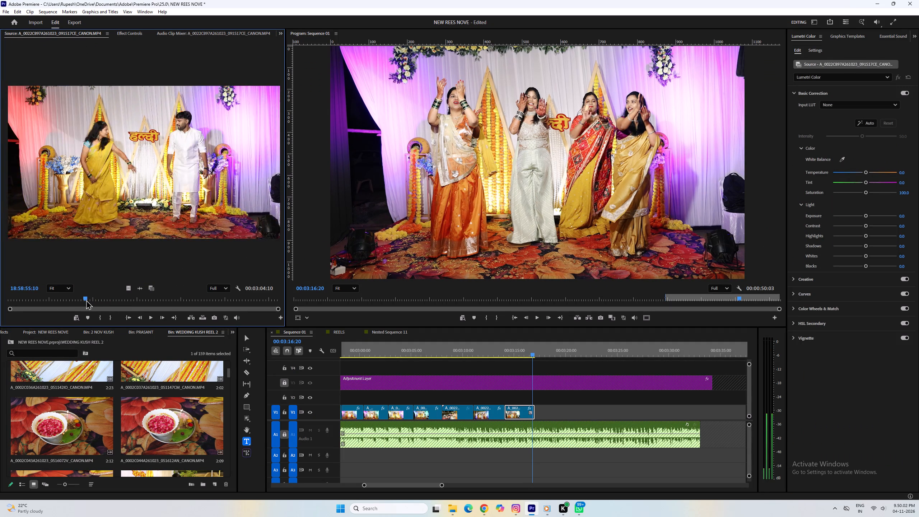
{"action": "left_click_drag", "start_coordinate": [86, 300], "coordinate": [94, 299]}
{"action": "key", "text": "space"}
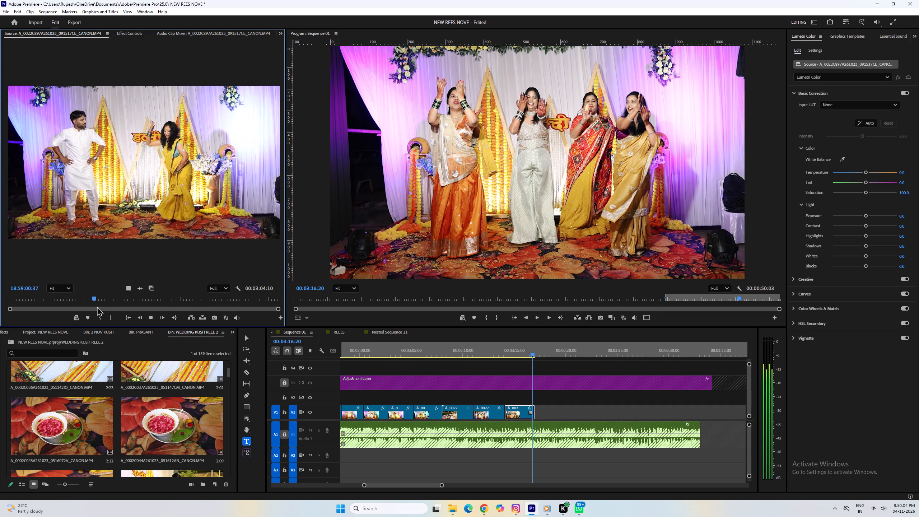
{"action": "left_click_drag", "start_coordinate": [92, 294], "coordinate": [82, 290]}
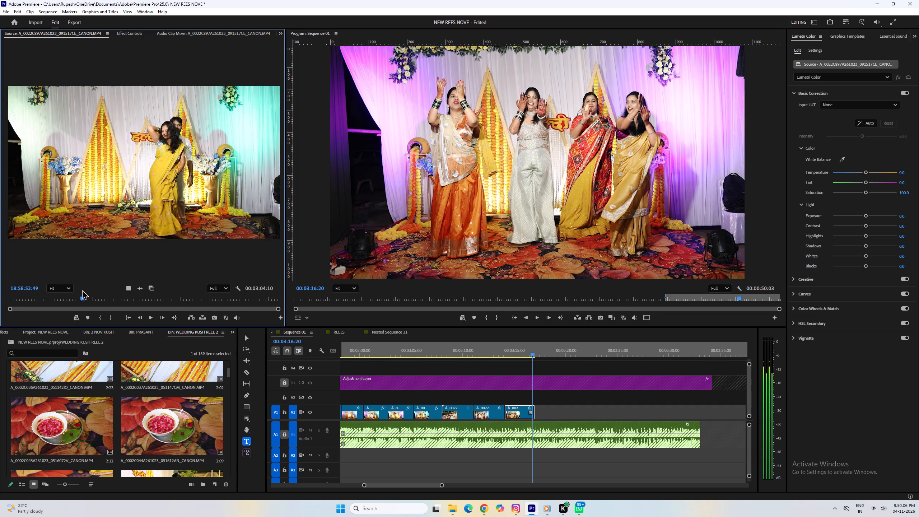
{"action": "left_click_drag", "start_coordinate": [82, 290], "coordinate": [17, 283]}
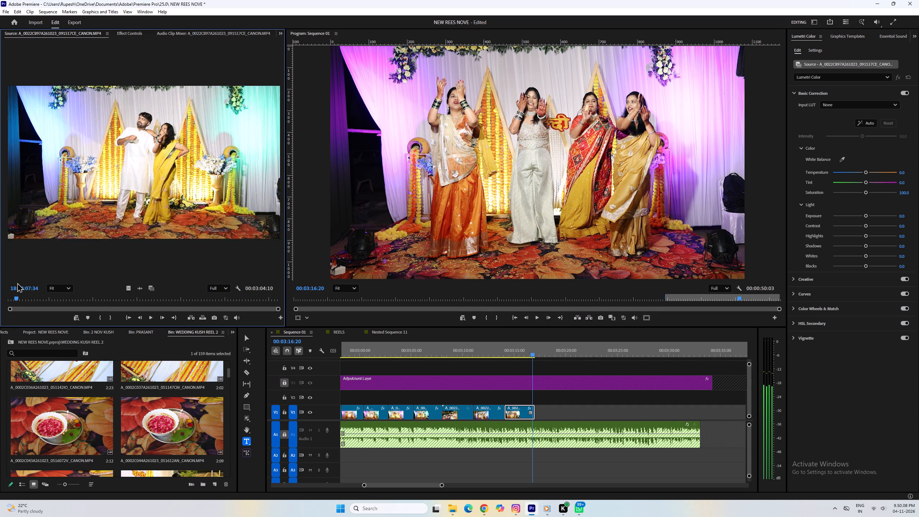
{"action": "left_click_drag", "start_coordinate": [17, 283], "coordinate": [29, 278]}
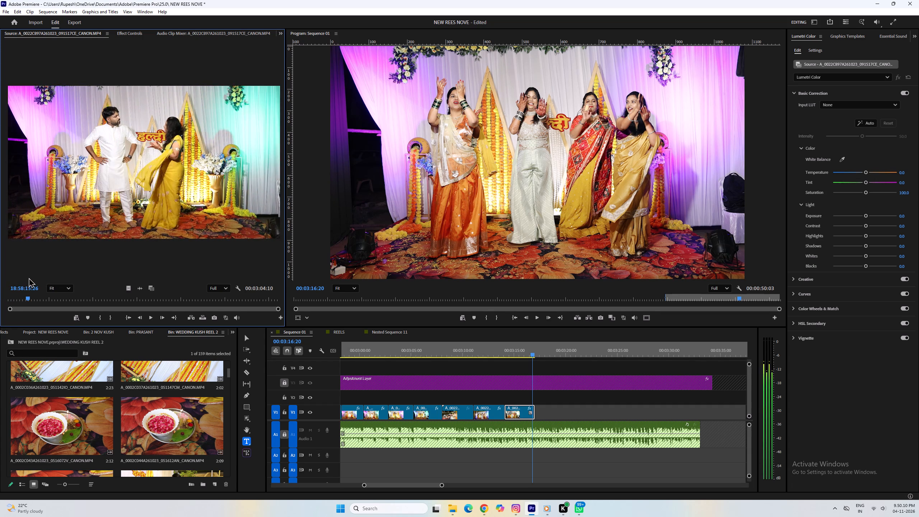
{"action": "left_click_drag", "start_coordinate": [29, 278], "coordinate": [46, 273]}
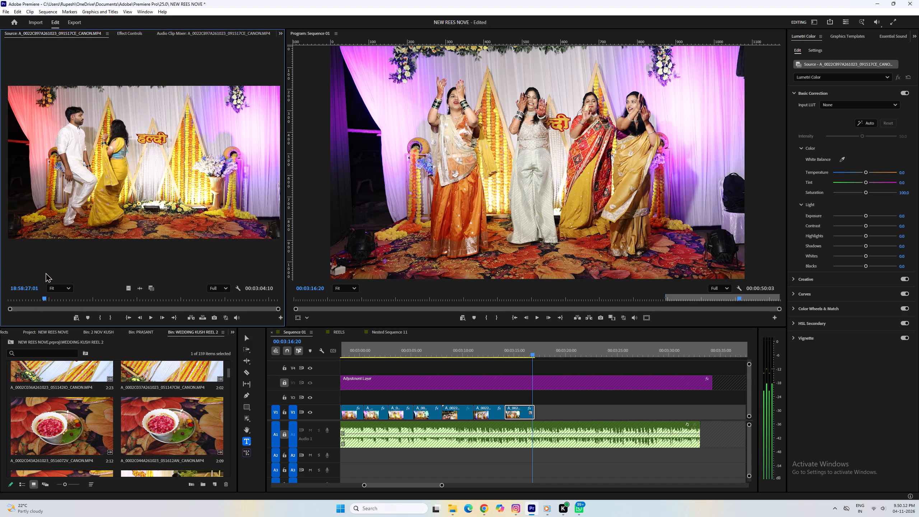
{"action": "left_click_drag", "start_coordinate": [46, 273], "coordinate": [41, 267]}
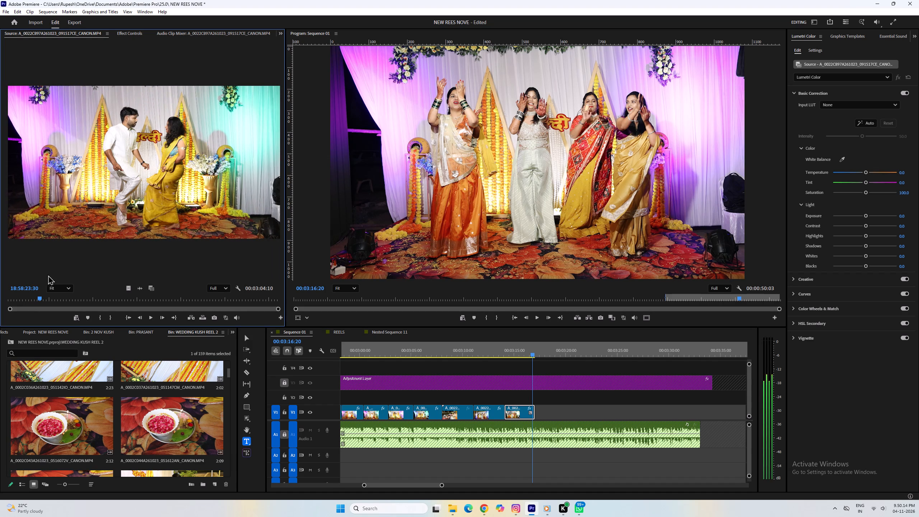
{"action": "key", "text": "space"}
{"action": "left_click", "coordinate": [97, 317]}
{"action": "left_click", "coordinate": [113, 321]}
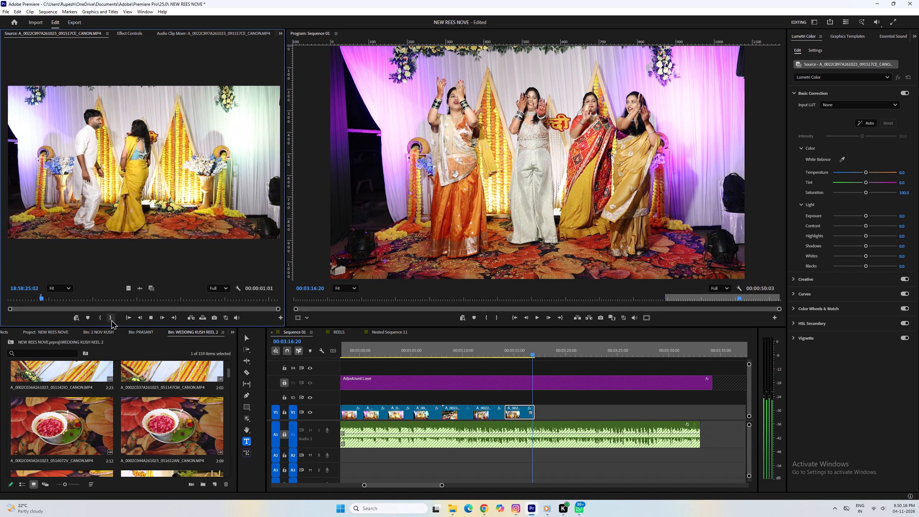
{"action": "left_click", "coordinate": [110, 318]}
Place the marked couple's dance excerpt on V1, directly after the women's dance clip.
{"action": "left_click_drag", "start_coordinate": [129, 287], "coordinate": [546, 405]}
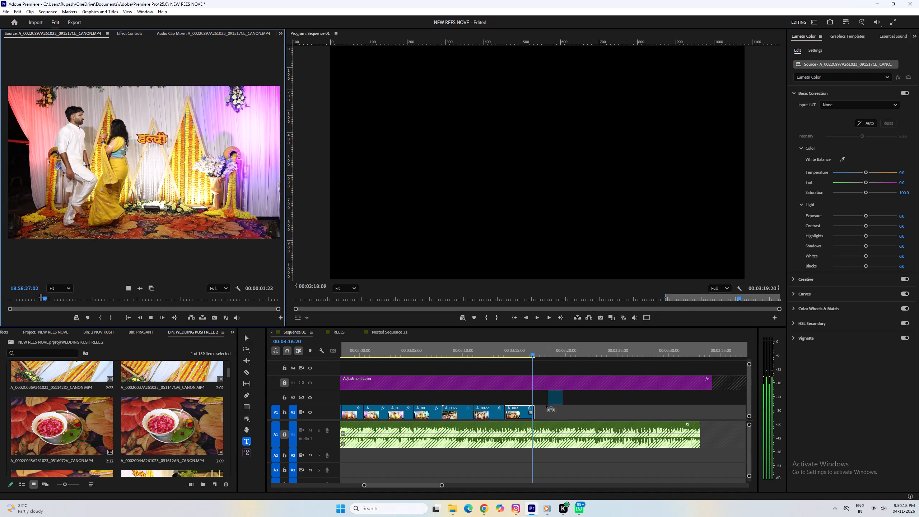
{"action": "left_click_drag", "start_coordinate": [546, 405], "coordinate": [538, 410]}
Set the couple's dance clip's speed to 40% and play back the slowed motion.
{"action": "left_click", "coordinate": [542, 413]}
{"action": "key", "text": "ctrl+r"}
{"action": "key", "text": "4"}
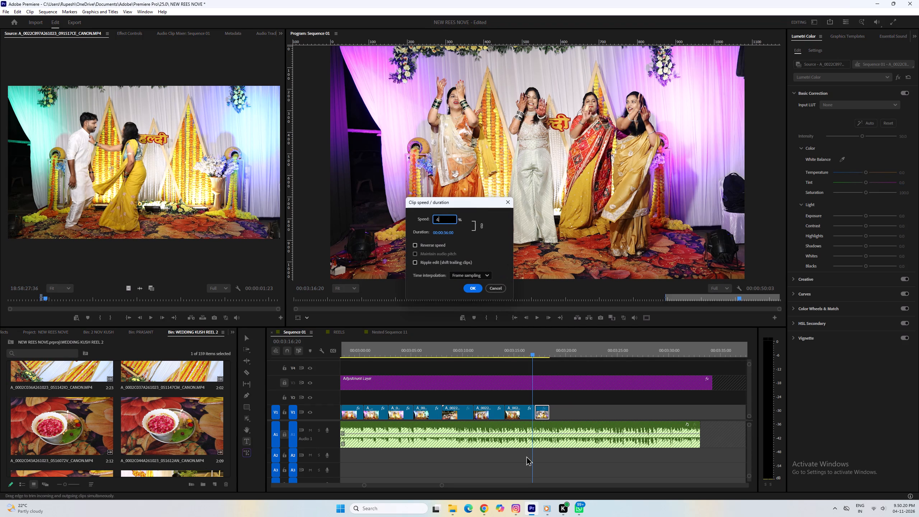
{"action": "key", "text": "0"}
{"action": "key", "text": "Return"}
{"action": "key", "text": "space"}
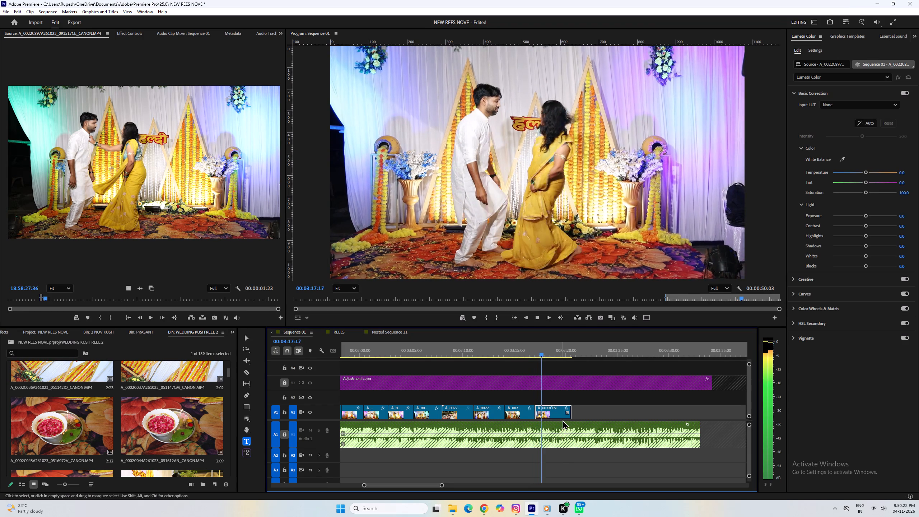
Set the couple's dance clip's speed to 45%.
{"action": "key", "text": "space"}
{"action": "key", "text": "ctrl+r"}
{"action": "type", "text": "45"}
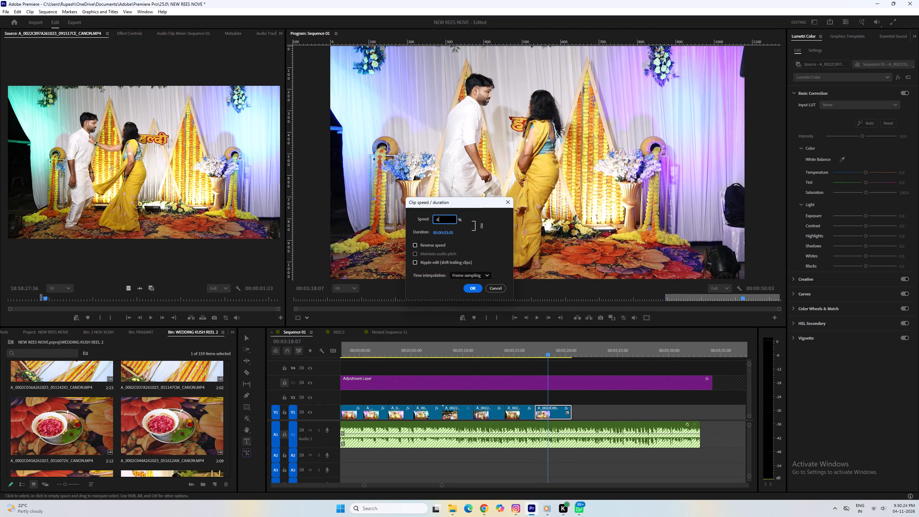
{"action": "key", "text": "Return"}
Trim the end of the couple's dance clip to 00:03:19:11 and play on past it.
{"action": "key", "text": "space"}
{"action": "key", "text": "space"}
{"action": "type", "text": "W"}
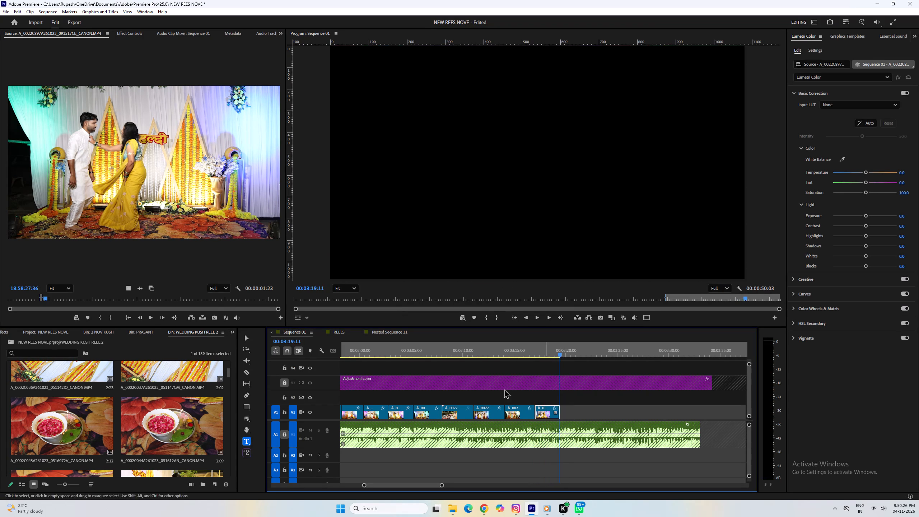
{"action": "key", "text": "space"}
{"action": "key", "text": "space"}
Open the children's stage dance clip A_0022C893A261023_090622BO_CANON.MP4 from the WEDDING KUSH REEL 2 bin and play it from its start.
{"action": "key", "text": "grave"}
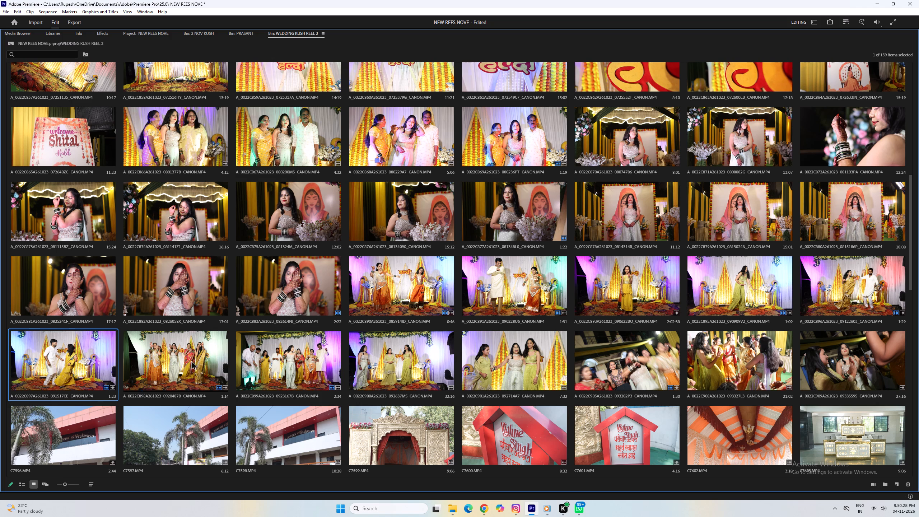
{"action": "double_click", "coordinate": [633, 284]}
{"action": "left_click_drag", "start_coordinate": [147, 299], "coordinate": [132, 299]}
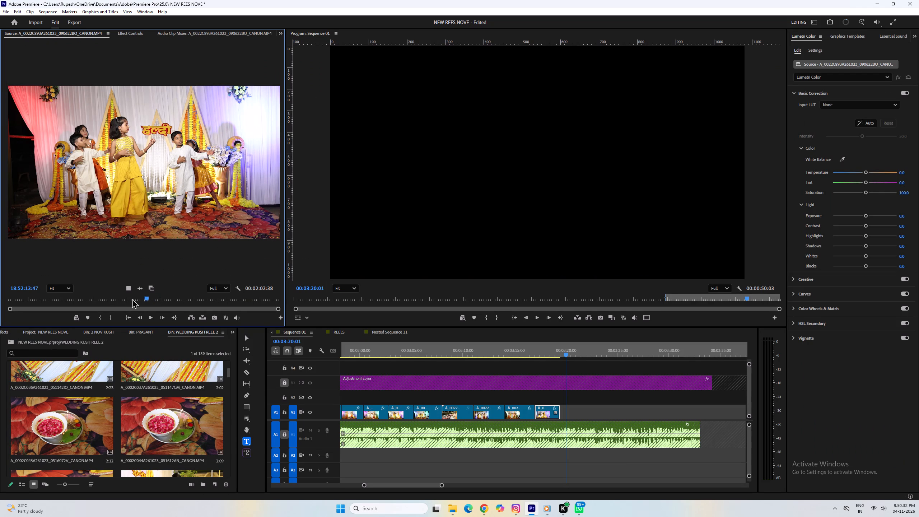
{"action": "left_click_drag", "start_coordinate": [132, 299], "coordinate": [0, 305]}
{"action": "key", "text": "space"}
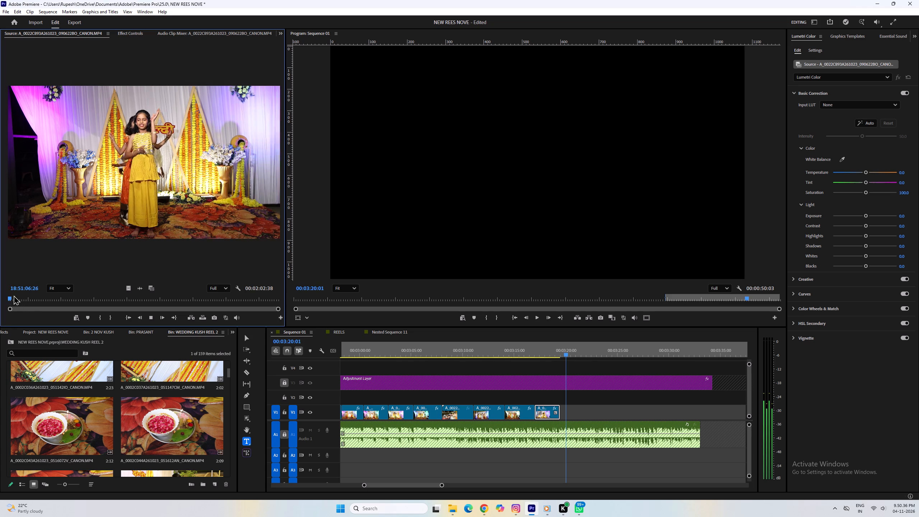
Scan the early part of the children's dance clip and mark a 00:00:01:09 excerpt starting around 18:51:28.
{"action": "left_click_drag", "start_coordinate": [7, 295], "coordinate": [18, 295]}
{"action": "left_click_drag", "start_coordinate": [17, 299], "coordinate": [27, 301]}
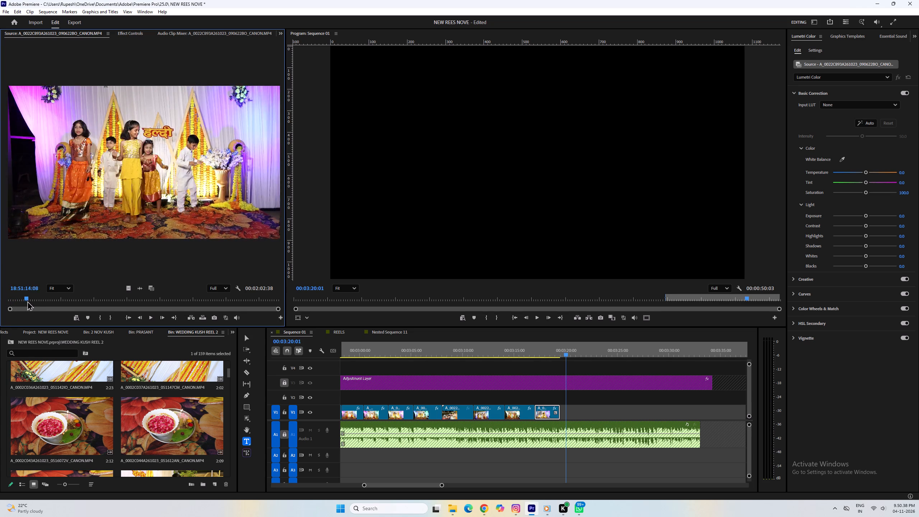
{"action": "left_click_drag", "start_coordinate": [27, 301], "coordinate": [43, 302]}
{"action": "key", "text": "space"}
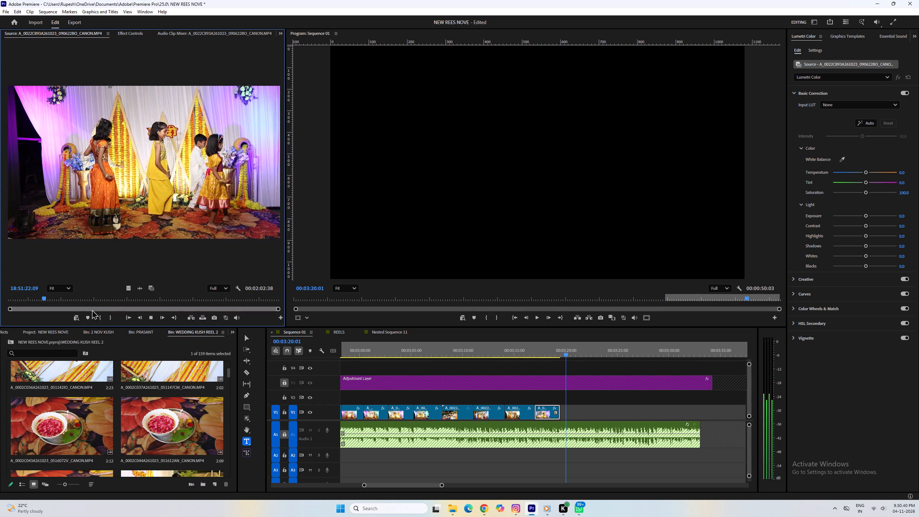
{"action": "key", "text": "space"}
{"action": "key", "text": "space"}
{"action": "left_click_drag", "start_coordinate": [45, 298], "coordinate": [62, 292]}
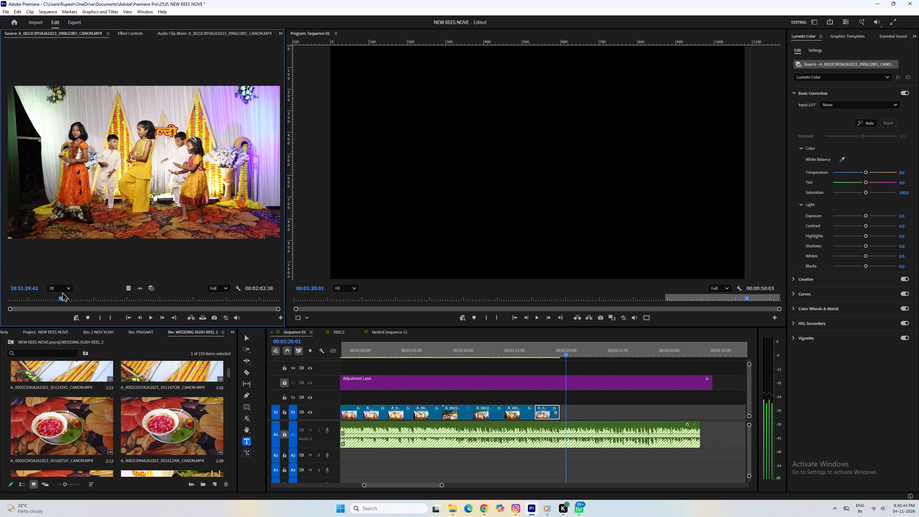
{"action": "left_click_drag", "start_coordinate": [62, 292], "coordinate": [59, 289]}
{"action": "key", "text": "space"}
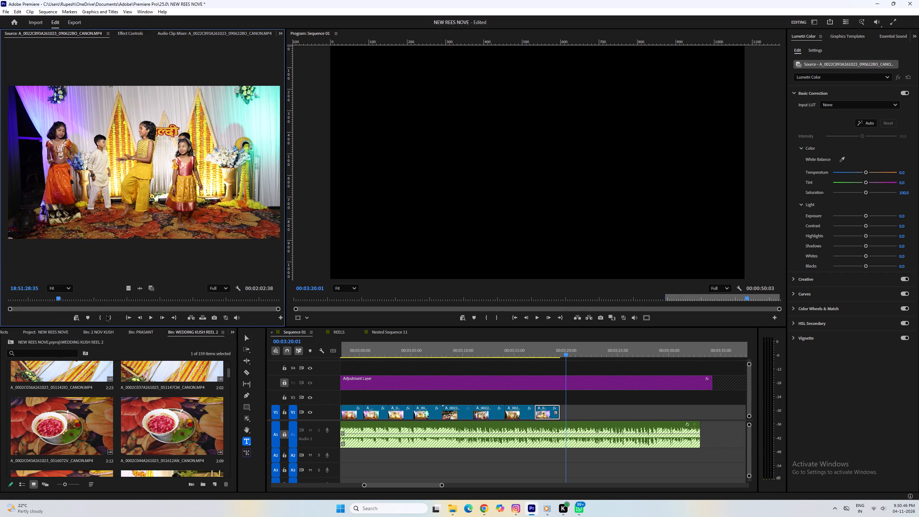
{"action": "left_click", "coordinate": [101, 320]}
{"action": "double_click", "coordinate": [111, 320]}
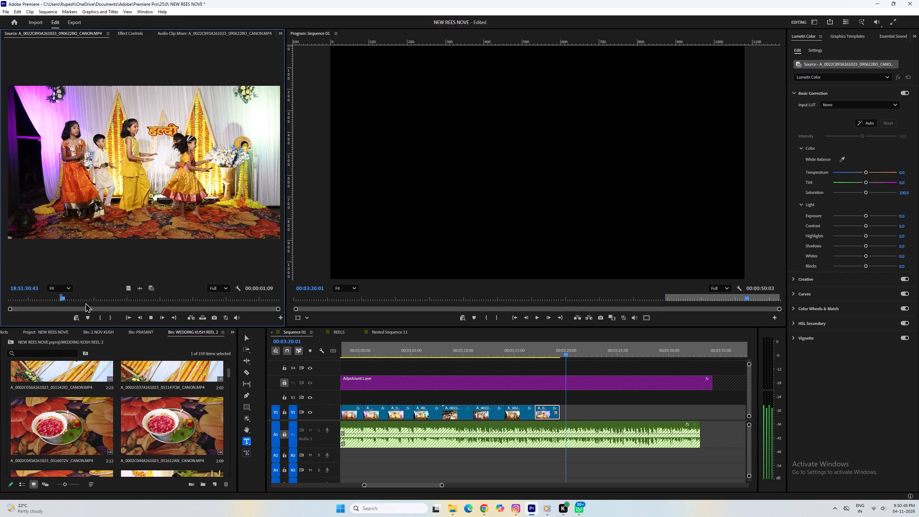
Scan further through the children's dance clip and mark a 00:00:01:24 excerpt starting around 18:52:13.
{"action": "left_click_drag", "start_coordinate": [66, 301], "coordinate": [106, 301]}
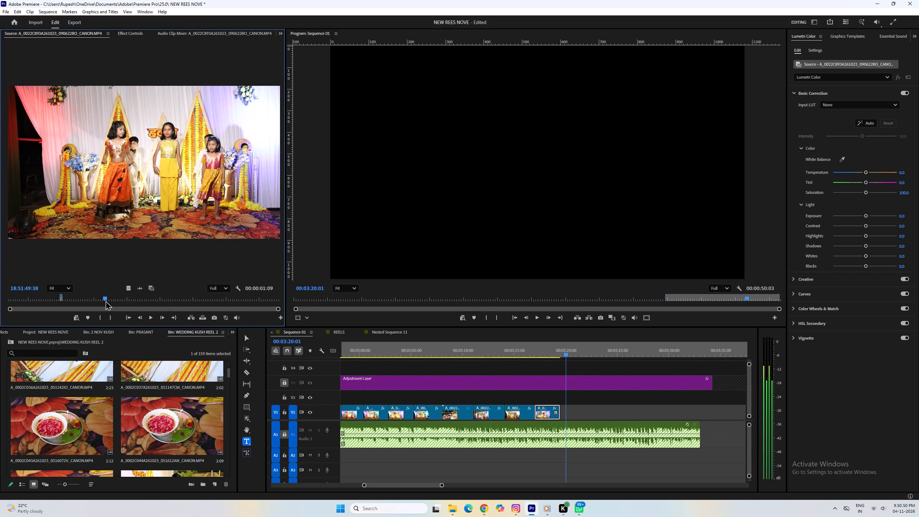
{"action": "left_click_drag", "start_coordinate": [106, 301], "coordinate": [120, 299]}
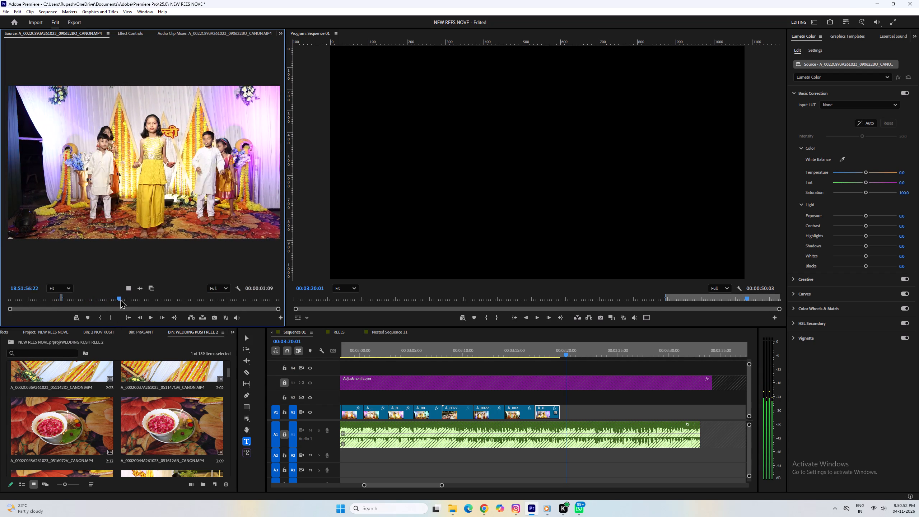
{"action": "left_click_drag", "start_coordinate": [120, 299], "coordinate": [163, 298]}
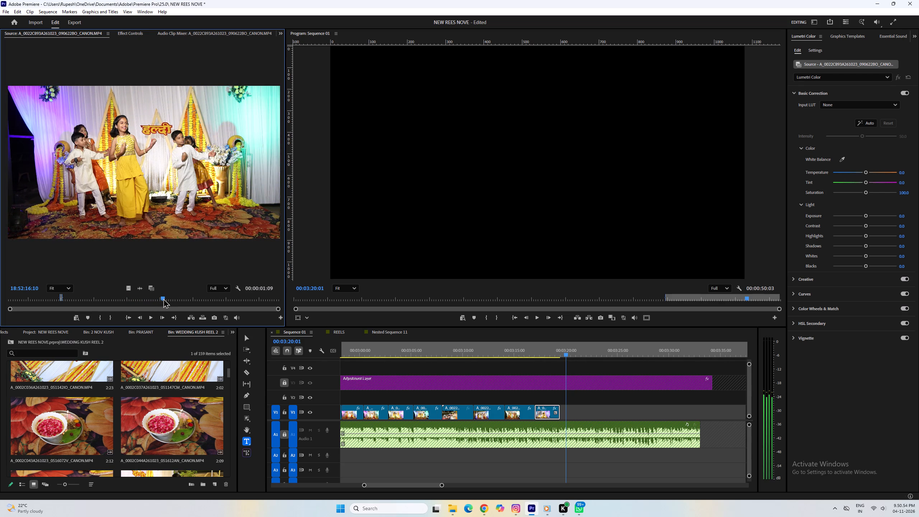
{"action": "left_click_drag", "start_coordinate": [163, 298], "coordinate": [158, 295]}
{"action": "key", "text": "space"}
{"action": "left_click", "coordinate": [101, 316]}
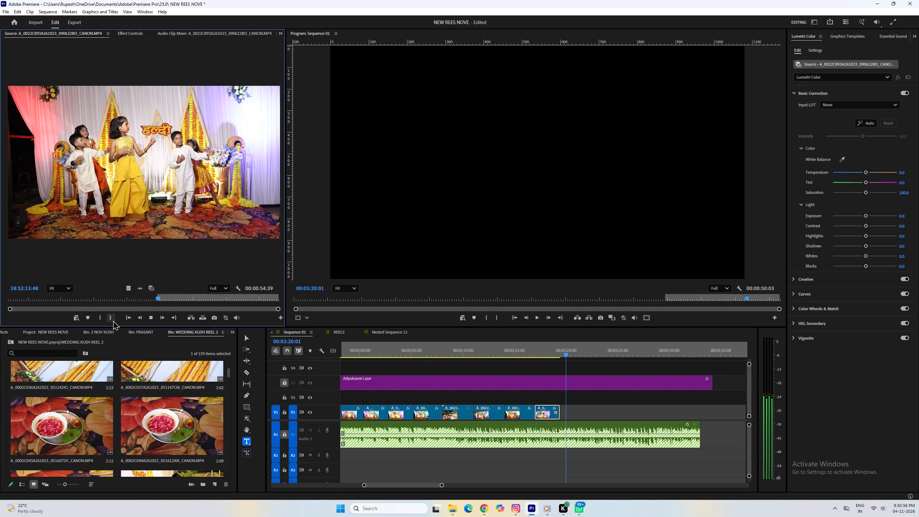
{"action": "double_click", "coordinate": [113, 320]}
Place the marked children's dance excerpt on V1, shortly after the couple's dance clip.
{"action": "left_click_drag", "start_coordinate": [128, 289], "coordinate": [130, 289]}
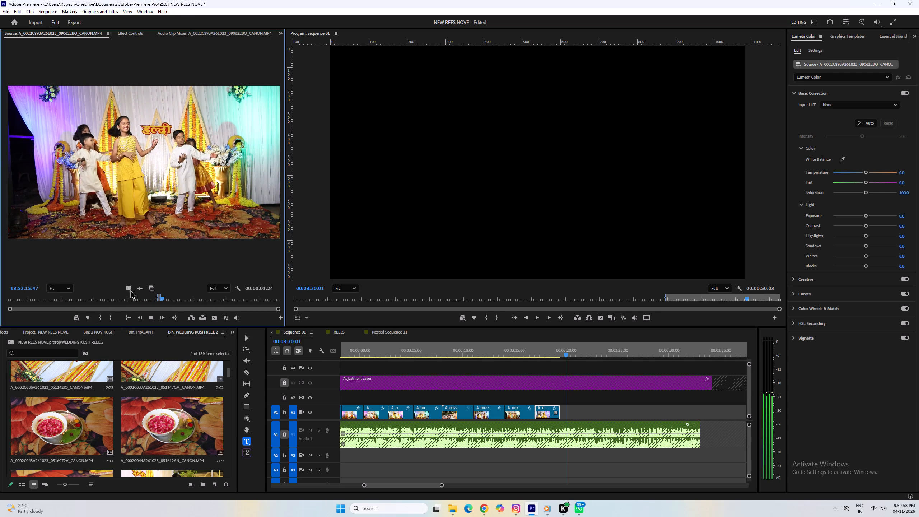
{"action": "left_click_drag", "start_coordinate": [130, 289], "coordinate": [570, 410]}
Set the children's dance clip's speed to 55%.
{"action": "left_click", "coordinate": [576, 415]}
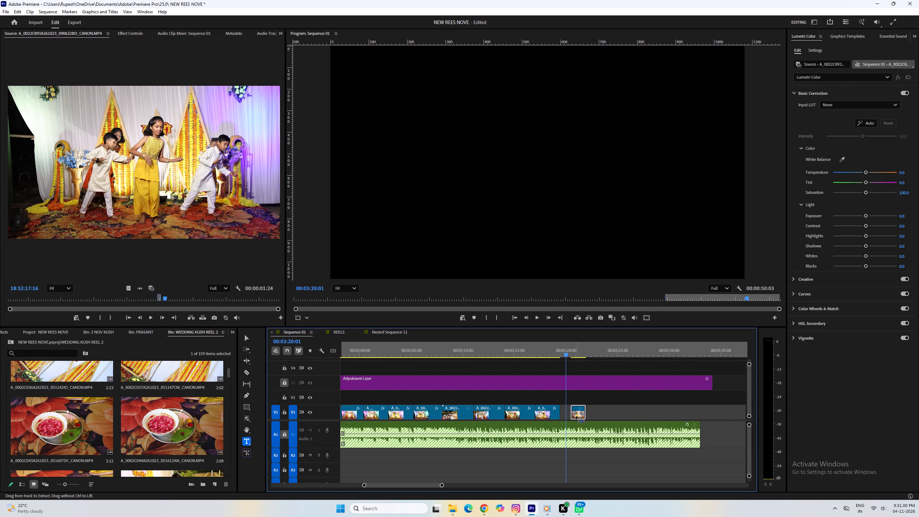
{"action": "key", "text": "ctrl+r"}
{"action": "key", "text": "5"}
{"action": "key", "text": "5"}
{"action": "key", "text": "Return"}
Move the children's dance clip directly against the couple's dance clip, extend its end slightly and play it back.
{"action": "left_click_drag", "start_coordinate": [580, 416], "coordinate": [572, 411]}
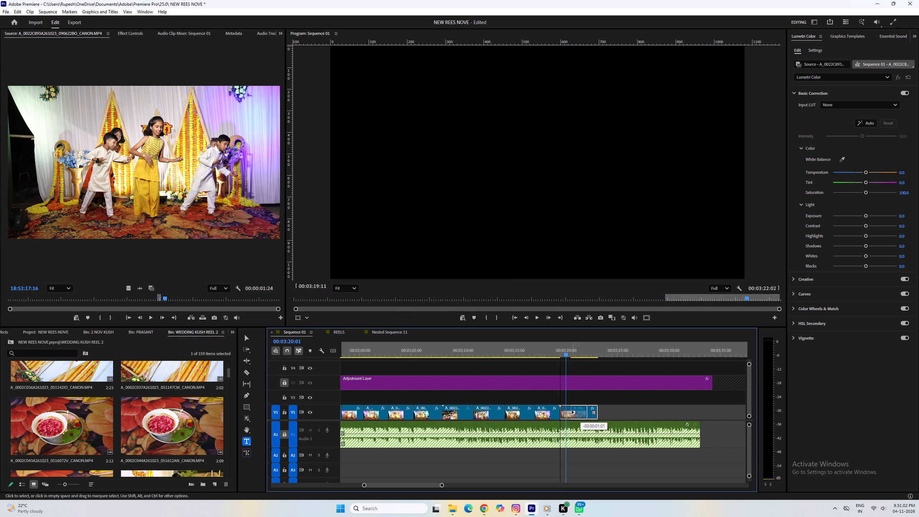
{"action": "left_click_drag", "start_coordinate": [572, 411], "coordinate": [572, 411]}
{"action": "key", "text": "space"}
{"action": "left_click_drag", "start_coordinate": [589, 416], "coordinate": [593, 418]}
{"action": "scroll", "coordinate": [626, 420], "scroll_direction": "down", "scroll_amount": 3}
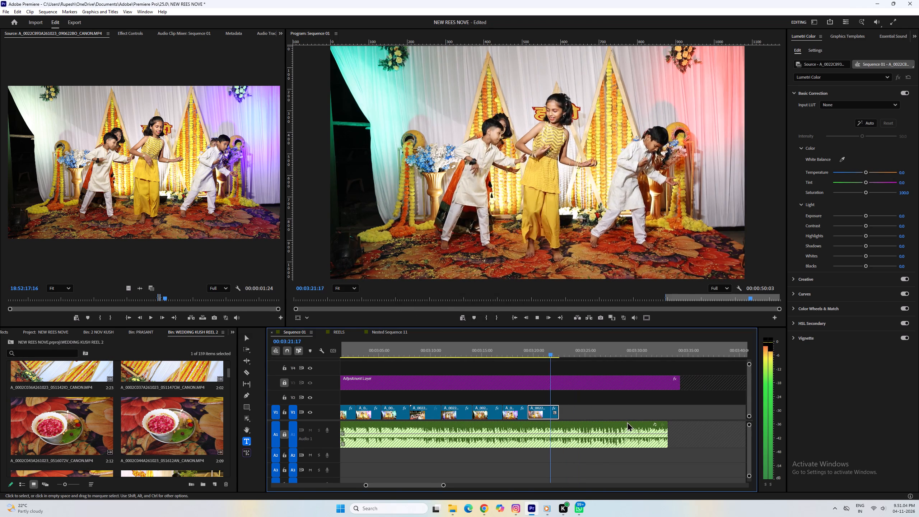
{"action": "key", "text": "space"}
Browse the WEDDING KUSH REEL 2 bin and open the bride's bangles close-up A_0022C872A261023_081103PA_CANON.MP4.
{"action": "key", "text": "grave"}
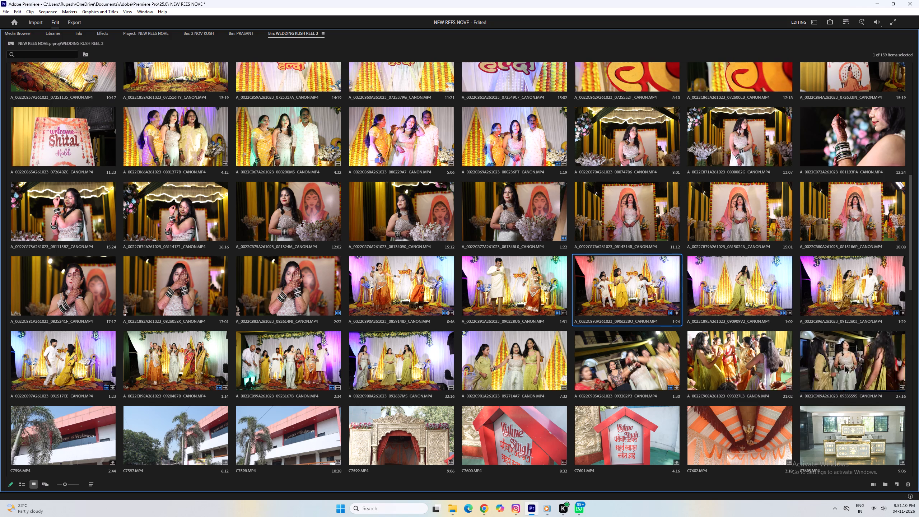
{"action": "scroll", "coordinate": [575, 363], "scroll_direction": "down", "scroll_amount": 1}
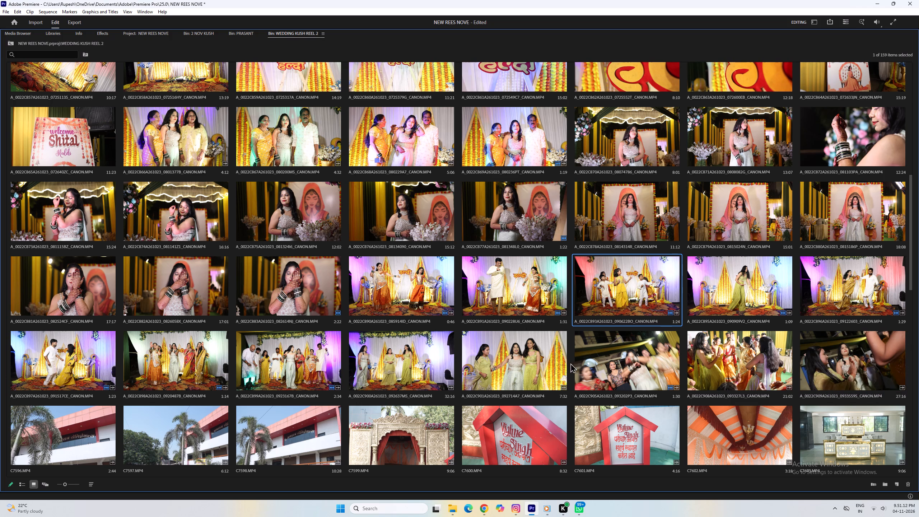
{"action": "scroll", "coordinate": [265, 302], "scroll_direction": "up", "scroll_amount": 1}
{"action": "double_click", "coordinate": [857, 136]}
Mark a 00:00:03:21 excerpt of the bangles close-up starting around 18:34:19.
{"action": "left_click_drag", "start_coordinate": [116, 296], "coordinate": [113, 299]}
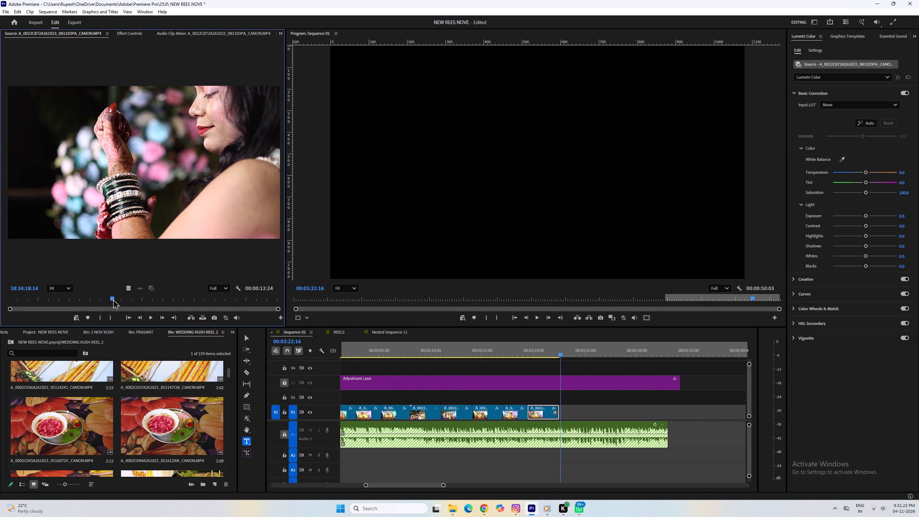
{"action": "left_click_drag", "start_coordinate": [113, 299], "coordinate": [123, 305]}
{"action": "left_click", "coordinate": [101, 319]}
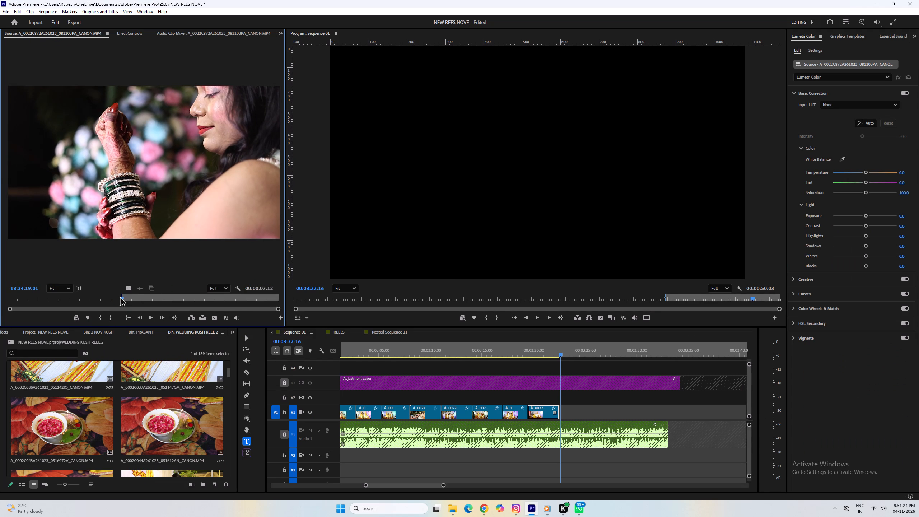
{"action": "left_click_drag", "start_coordinate": [121, 295], "coordinate": [190, 307]}
{"action": "key", "text": "space"}
{"action": "left_click", "coordinate": [111, 318]}
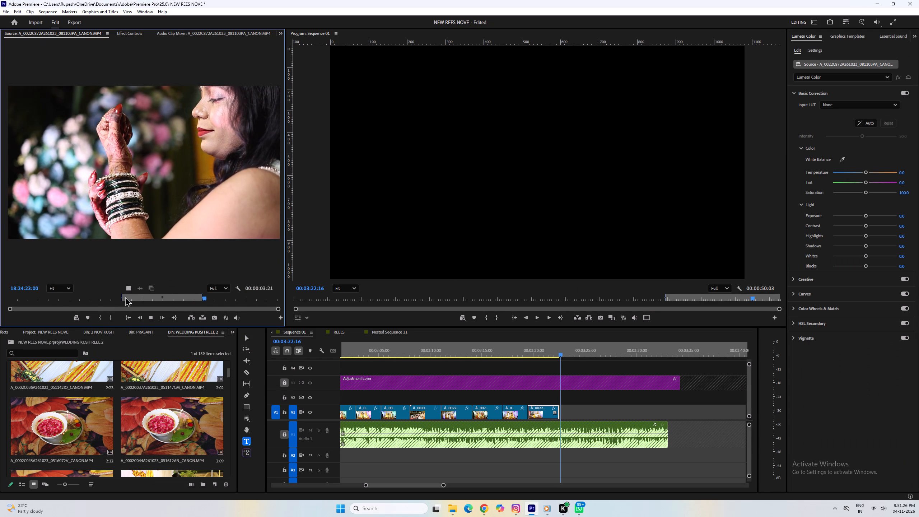
Place the marked bangles close-up on V2, starting where the children's dance clip ends, and preview it.
{"action": "left_click_drag", "start_coordinate": [128, 287], "coordinate": [558, 399]}
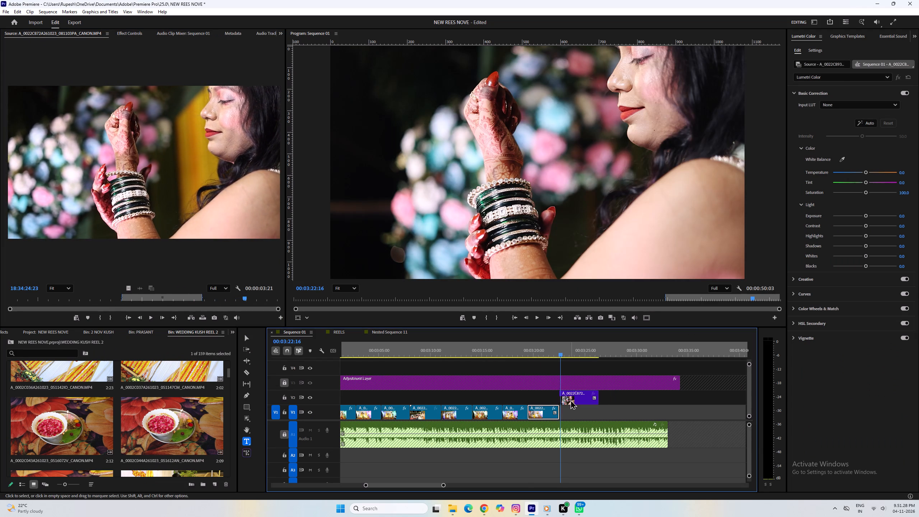
{"action": "left_click", "coordinate": [570, 400]}
{"action": "key", "text": "space"}
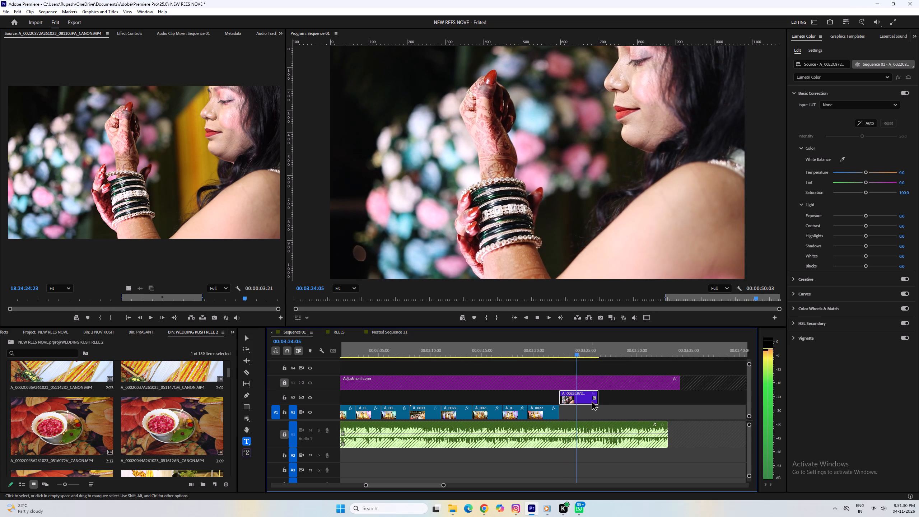
{"action": "key", "text": "space"}
Shorten the bangles close-up on V2 so it ends at about 00:03:25:16, and return to the couple's dance clip.
{"action": "left_click_drag", "start_coordinate": [601, 400], "coordinate": [594, 396]}
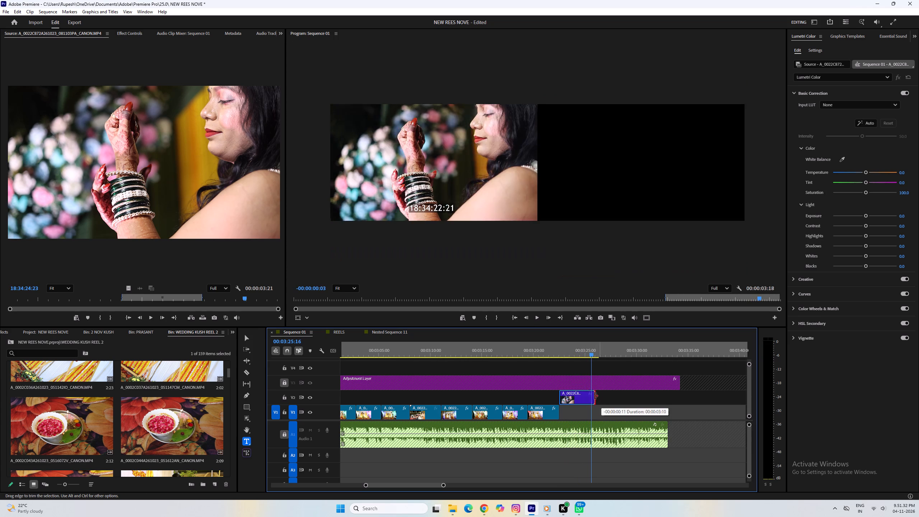
{"action": "left_click_drag", "start_coordinate": [594, 396], "coordinate": [591, 394]}
{"action": "key", "text": "space"}
{"action": "left_click_drag", "start_coordinate": [573, 347], "coordinate": [519, 361]}
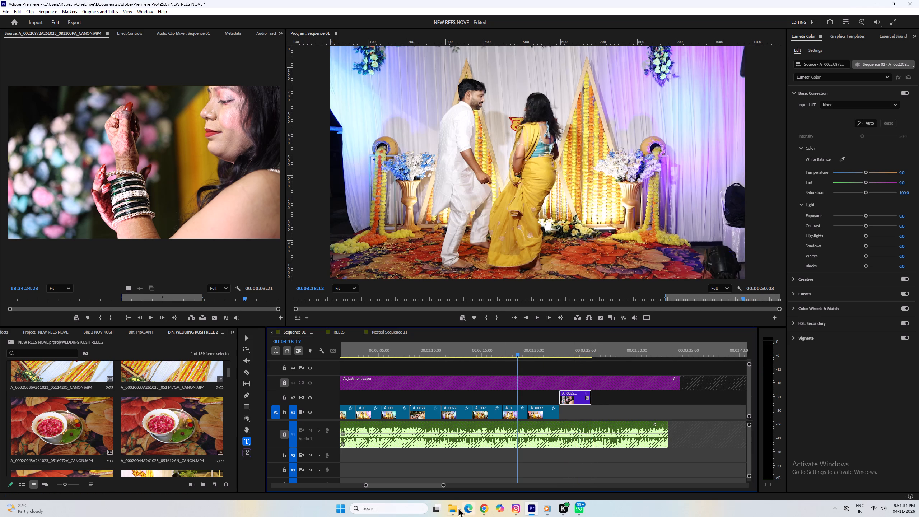
Switch to File Explorer and open the VIDEO OVERLAYS folder inside premiere pro, PUNCH HOLE EFFECT on drive D.
{"action": "left_click", "coordinate": [454, 507]}
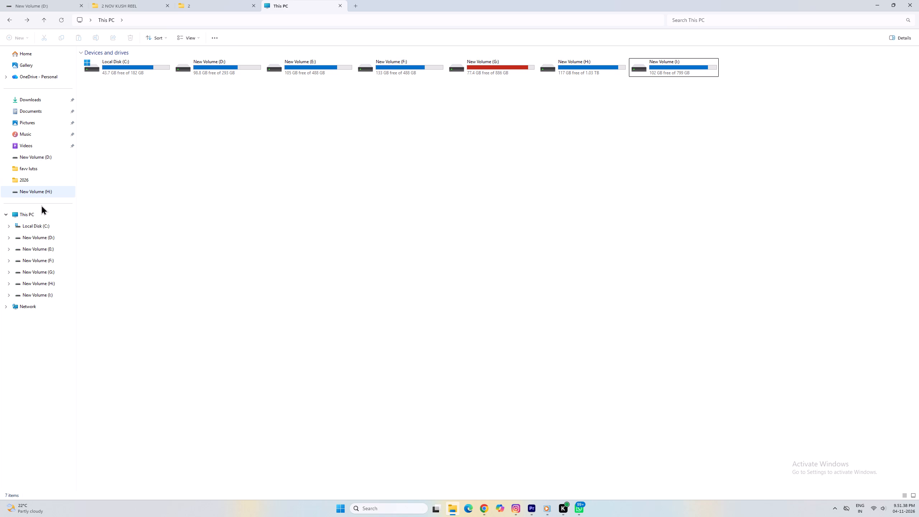
{"action": "left_click", "coordinate": [38, 157]}
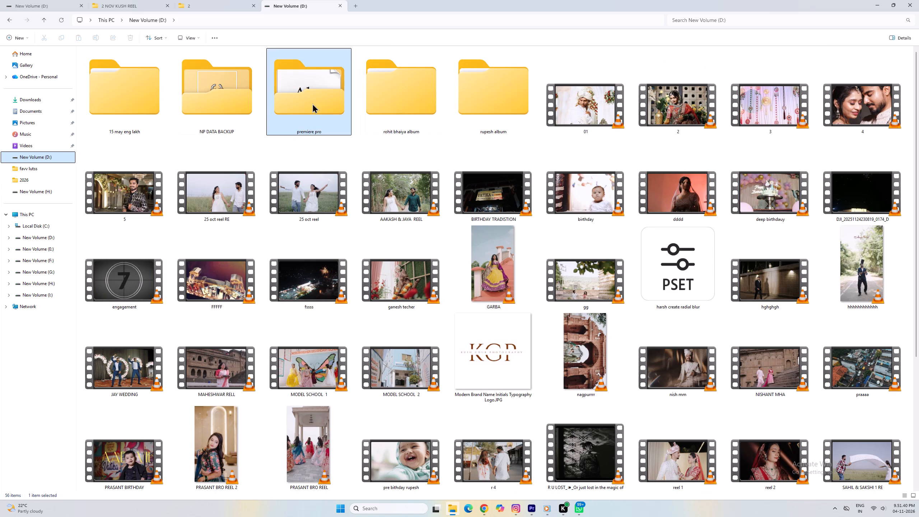
{"action": "double_click", "coordinate": [312, 103]}
{"action": "double_click", "coordinate": [882, 143]}
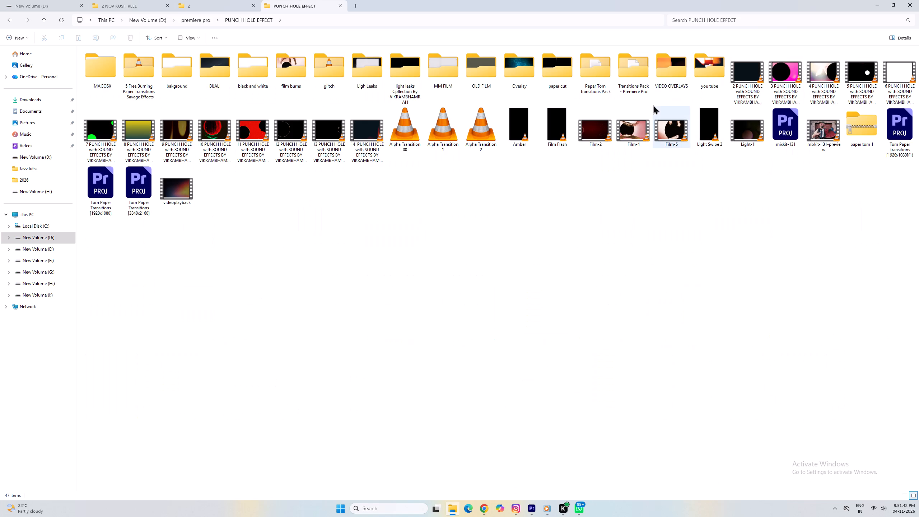
{"action": "double_click", "coordinate": [679, 74]}
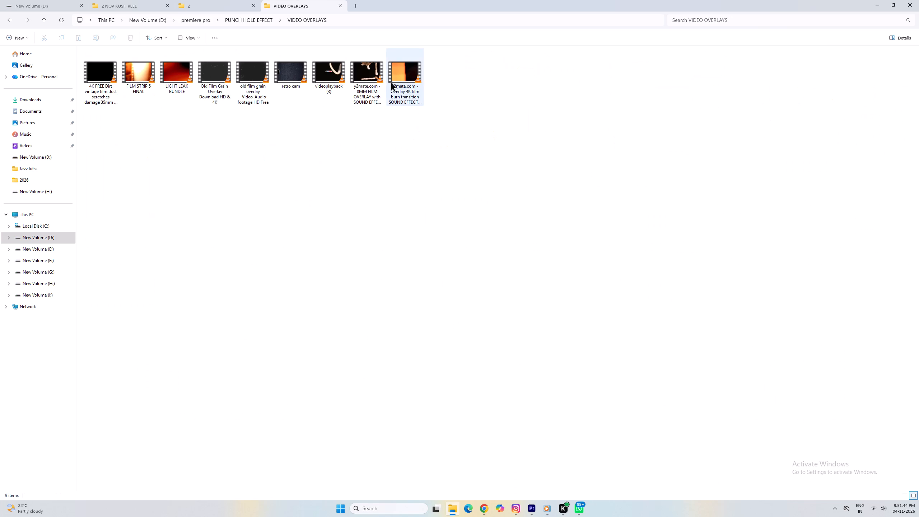
Load the 4K film burn transition overlay video into Premiere Pro's Source Monitor.
{"action": "left_click_drag", "start_coordinate": [396, 80], "coordinate": [528, 504]}
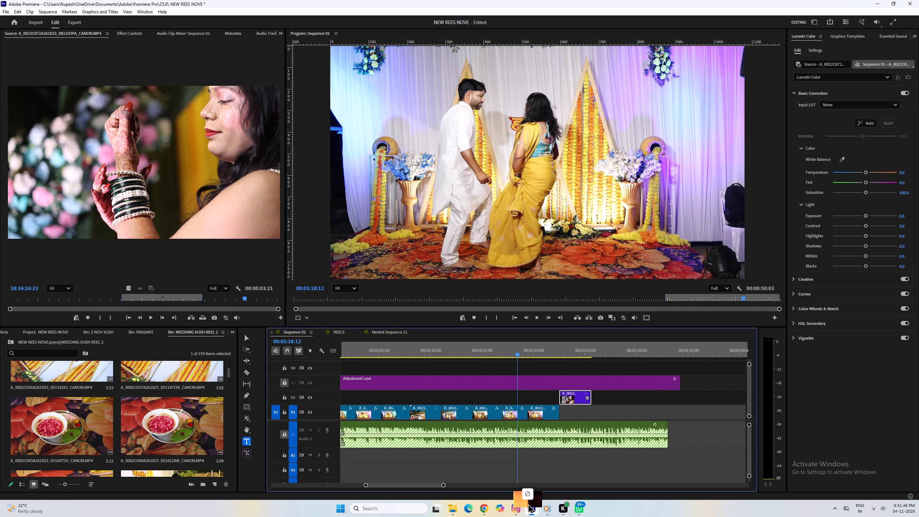
{"action": "left_click_drag", "start_coordinate": [528, 504], "coordinate": [117, 222]}
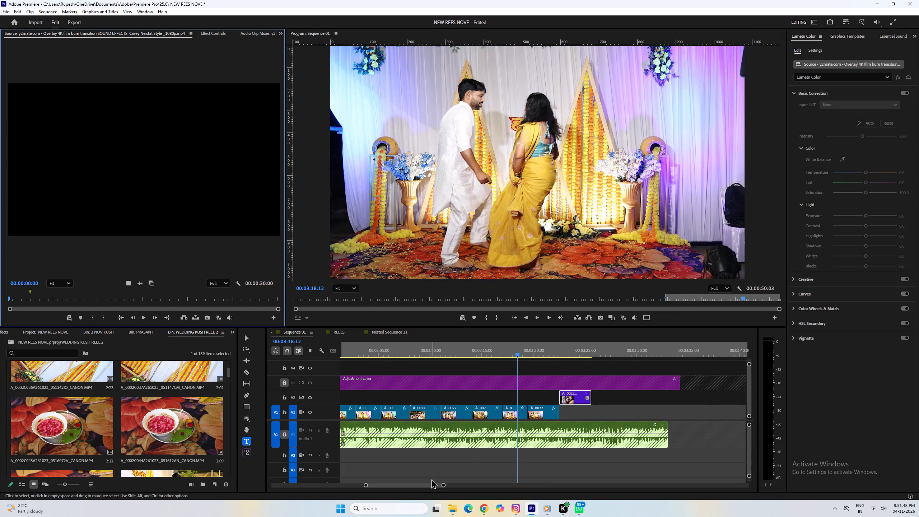
Place the film burn overlay video on V4 above the dance clips, starting at about 00:02:57.
{"action": "left_click_drag", "start_coordinate": [443, 484], "coordinate": [468, 475]}
{"action": "left_click_drag", "start_coordinate": [82, 218], "coordinate": [398, 357]}
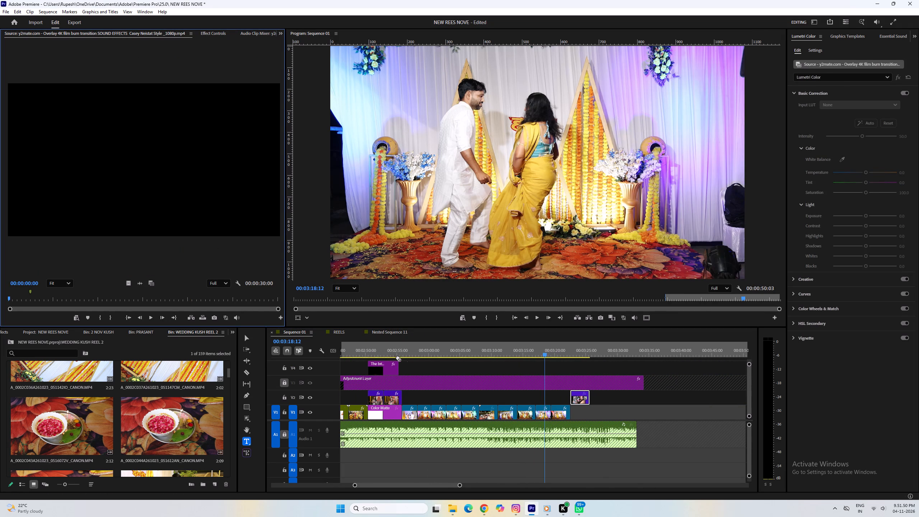
{"action": "left_click_drag", "start_coordinate": [398, 357], "coordinate": [409, 376]}
{"action": "left_click", "coordinate": [429, 371]}
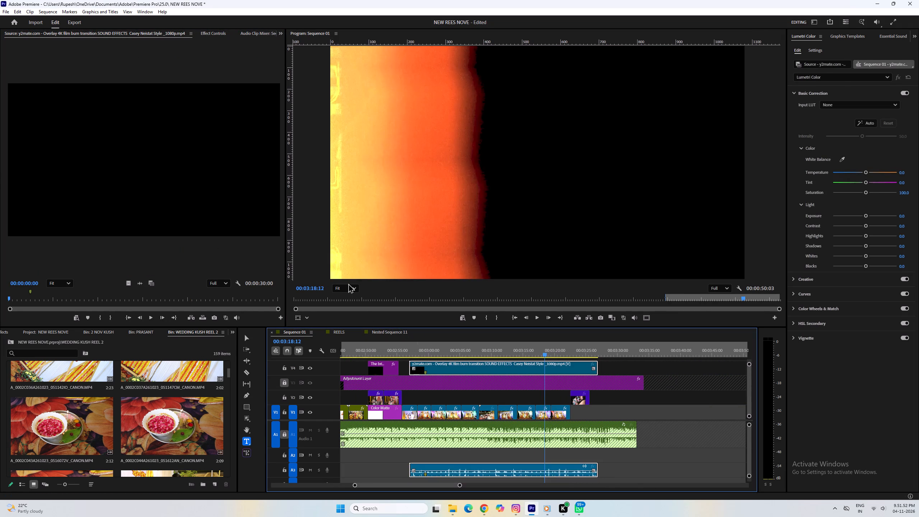
Set the film burn overlay's blend mode to Screen.
{"action": "left_click", "coordinate": [208, 34]}
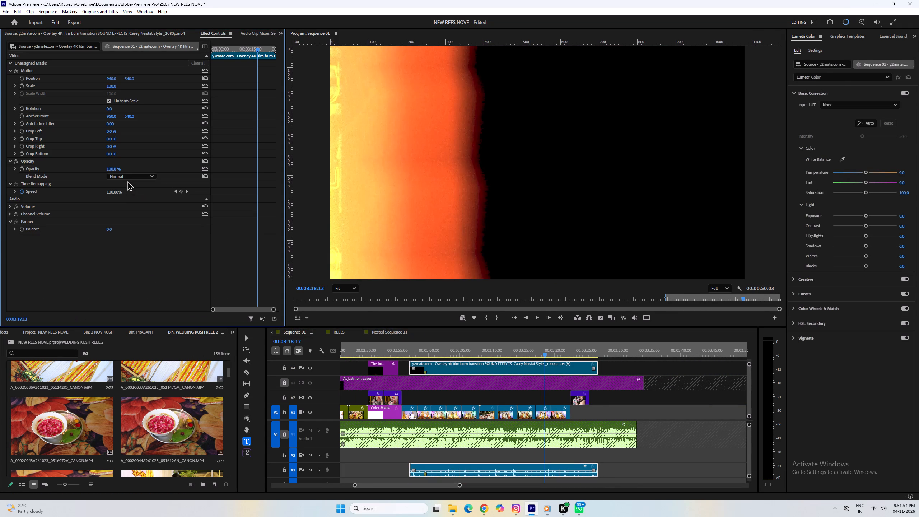
{"action": "left_click", "coordinate": [127, 181]}
{"action": "left_click", "coordinate": [126, 178]}
{"action": "left_click", "coordinate": [122, 262]}
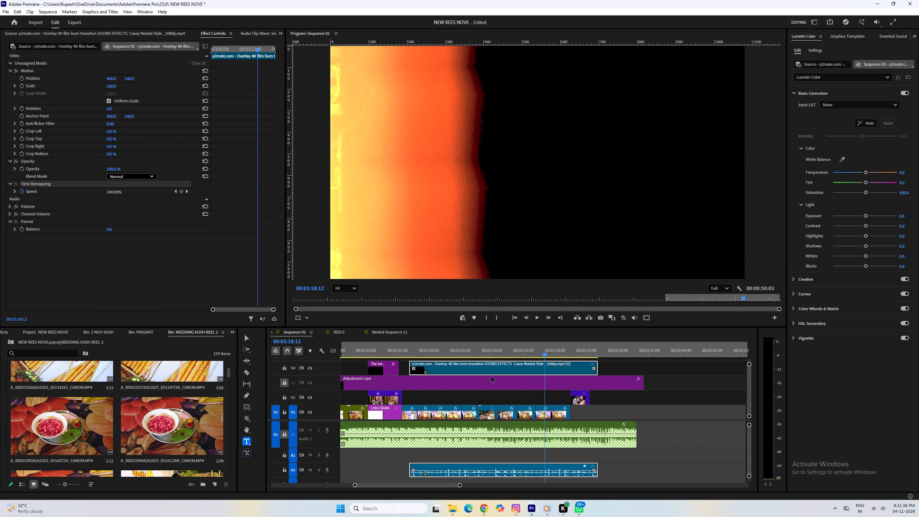
Cut the film burn overlay at 00:02:58:18 and trim the remainder to start at about 00:03:00.
{"action": "left_click", "coordinate": [418, 354]}
{"action": "left_click_drag", "start_coordinate": [461, 486], "coordinate": [459, 485]}
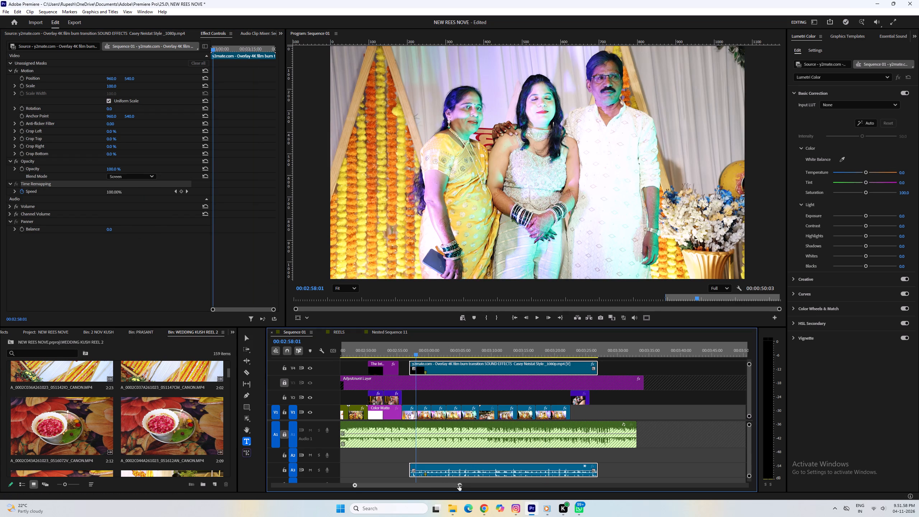
{"action": "left_click_drag", "start_coordinate": [459, 485], "coordinate": [431, 469]}
{"action": "left_click_drag", "start_coordinate": [570, 371], "coordinate": [575, 374]}
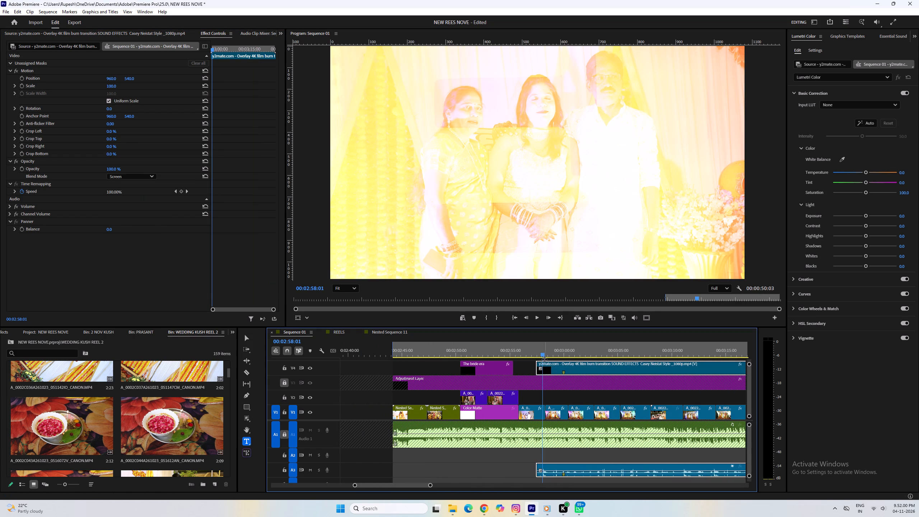
{"action": "left_click_drag", "start_coordinate": [542, 357], "coordinate": [531, 353]}
{"action": "left_click", "coordinate": [533, 351]}
{"action": "key", "text": "space"}
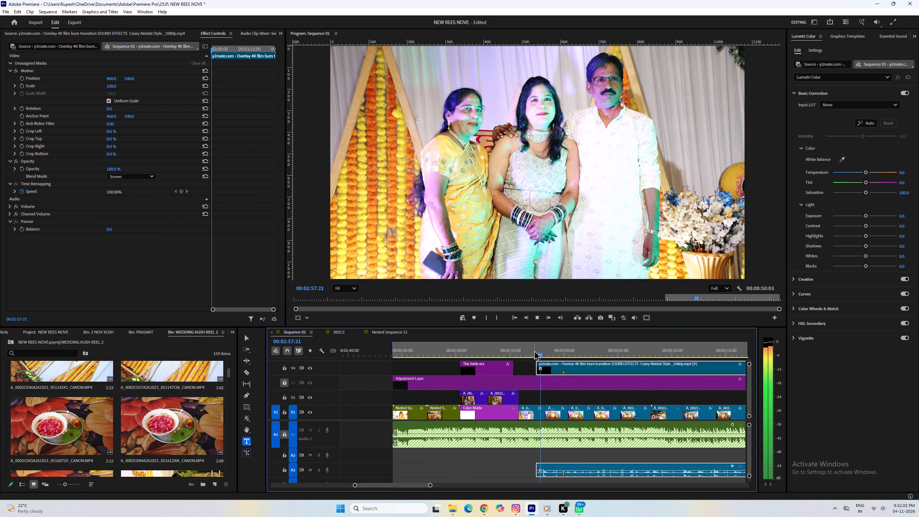
{"action": "key", "text": "space"}
{"action": "key", "text": "c"}
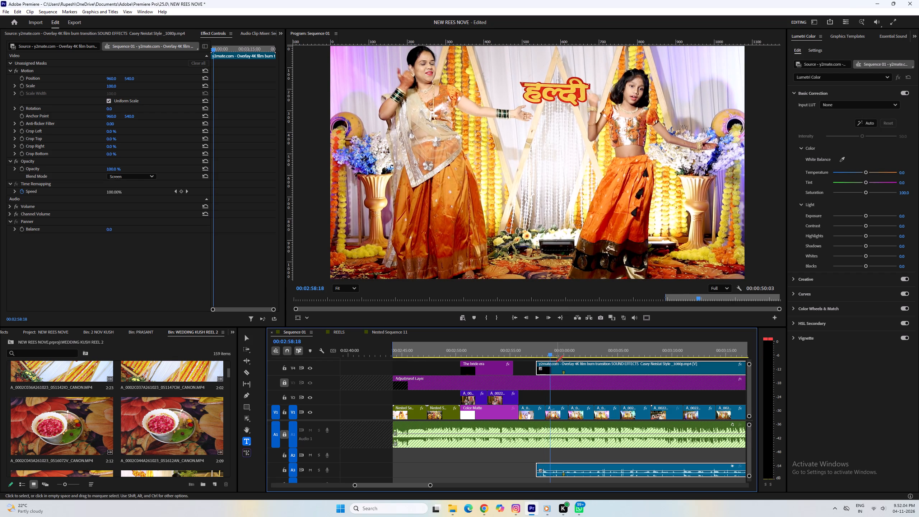
{"action": "left_click", "coordinate": [552, 365]}
{"action": "key", "text": "v"}
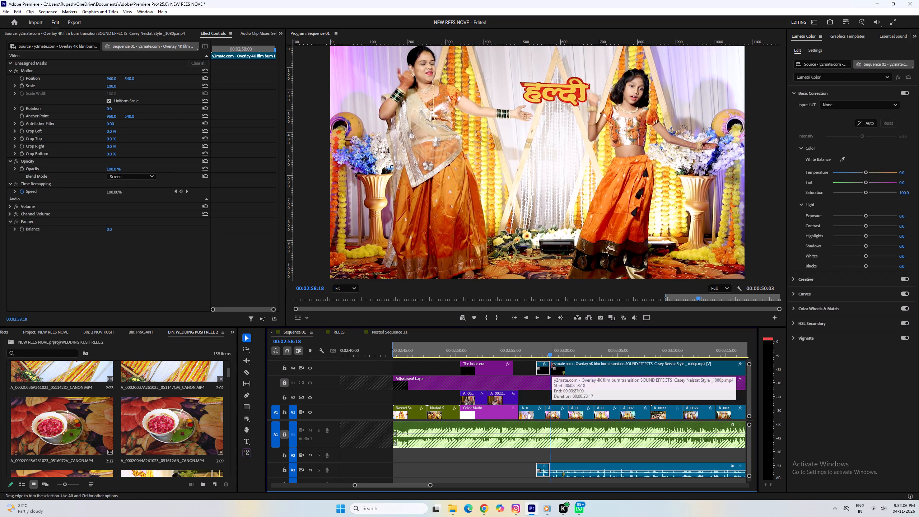
{"action": "left_click_drag", "start_coordinate": [551, 368], "coordinate": [563, 374]}
Cut the film burn overlay at about 00:03:01:01 and trim the remainder to start at about 00:03:02:10.
{"action": "key", "text": "space"}
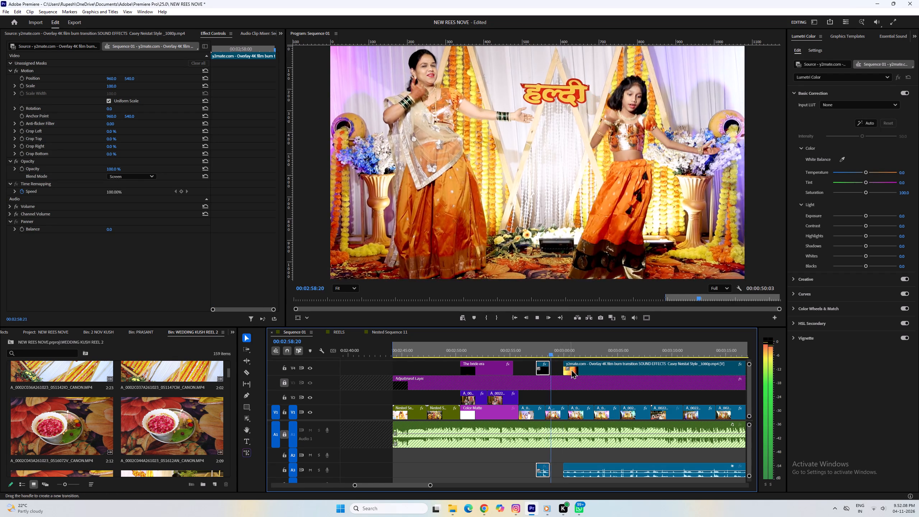
{"action": "scroll", "coordinate": [581, 368], "scroll_direction": "down", "scroll_amount": 3}
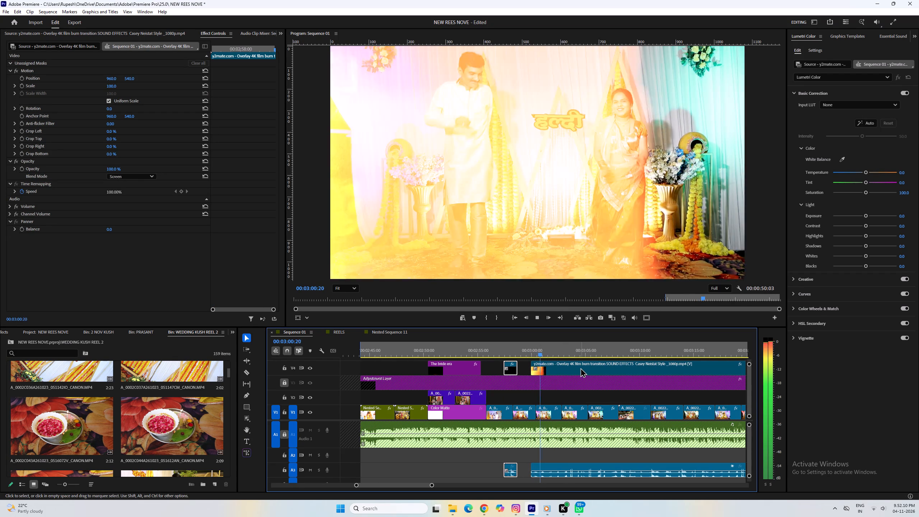
{"action": "key", "text": "space"}
{"action": "key", "text": "space"}
{"action": "key", "text": "space"}
{"action": "key", "text": "c"}
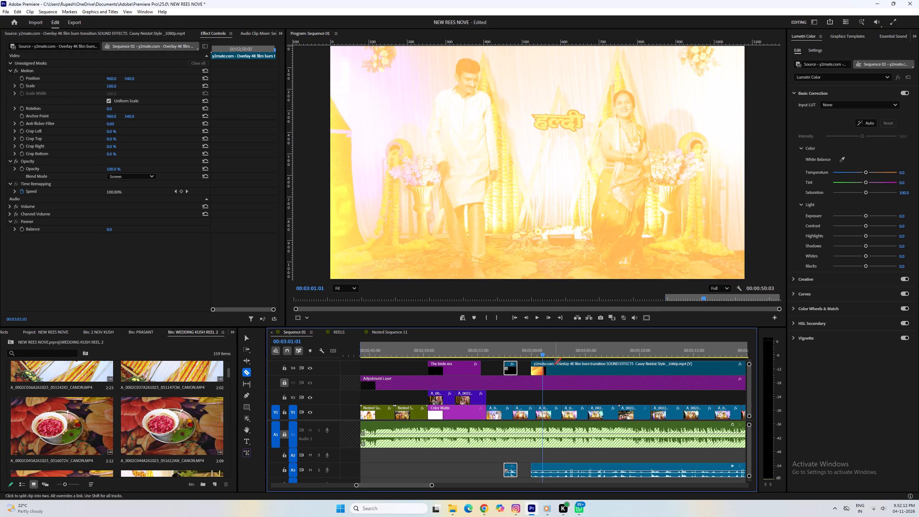
{"action": "left_click", "coordinate": [544, 367]}
{"action": "key", "text": "space"}
{"action": "key", "text": "space"}
{"action": "key", "text": "v"}
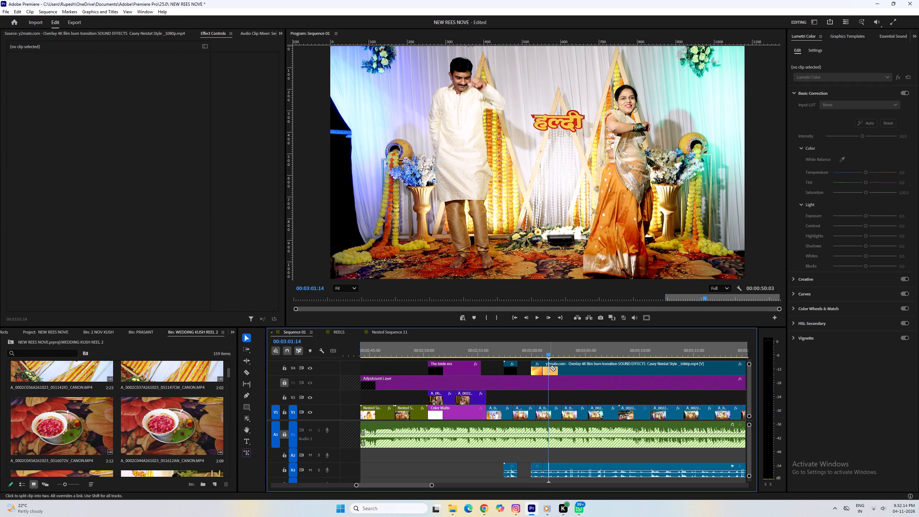
{"action": "left_click_drag", "start_coordinate": [543, 366], "coordinate": [556, 370]}
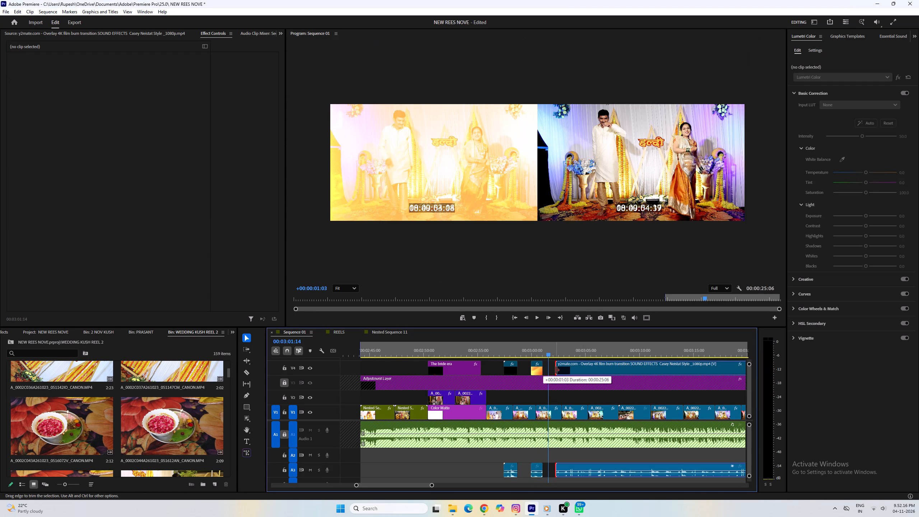
{"action": "left_click_drag", "start_coordinate": [556, 370], "coordinate": [557, 371]}
Cut the film burn overlay at about 00:03:03:11 and trim the remainder to start at about 00:03:04:16.
{"action": "key", "text": "space"}
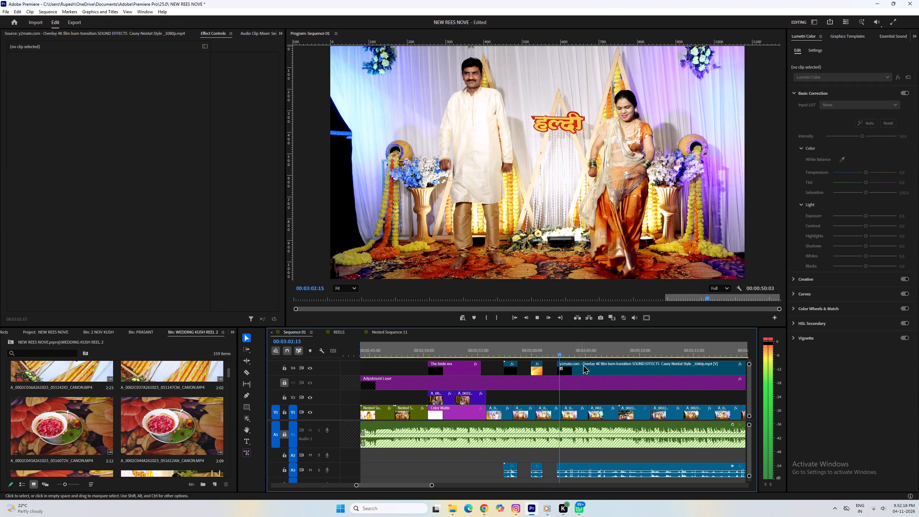
{"action": "key", "text": "space"}
{"action": "key", "text": "c"}
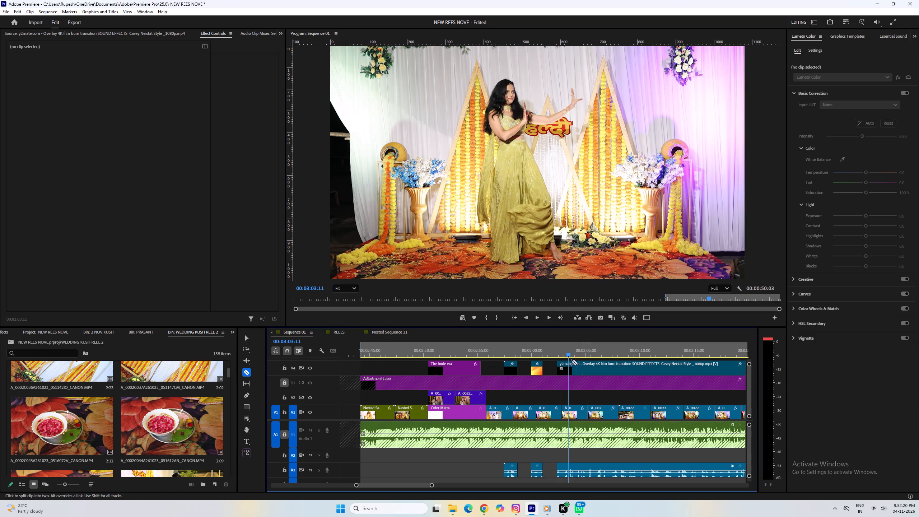
{"action": "left_click", "coordinate": [570, 366]}
{"action": "type", "text": "V"}
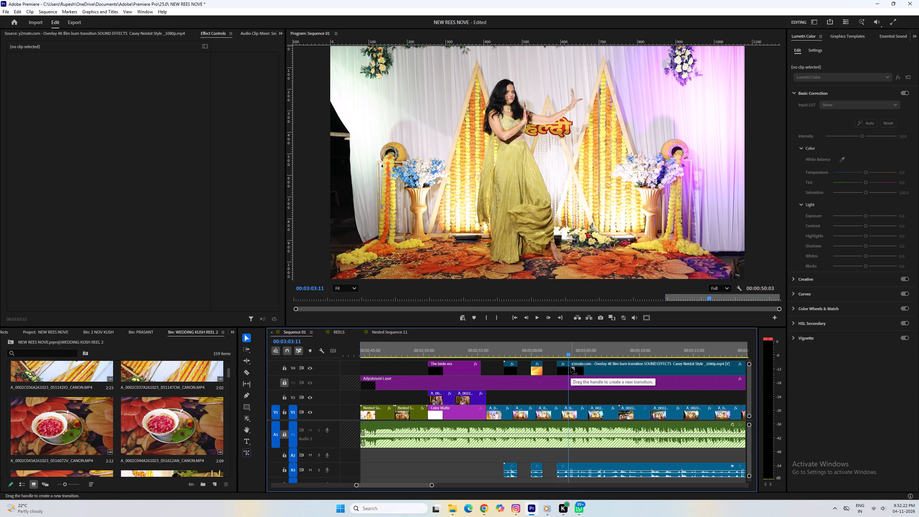
{"action": "key", "text": "space"}
{"action": "key", "text": "space"}
{"action": "left_click_drag", "start_coordinate": [570, 367], "coordinate": [582, 371]}
Cut the film burn overlay at 00:03:05:19 and trim the remainder to start at about 00:03:07.
{"action": "key", "text": "space"}
{"action": "scroll", "coordinate": [607, 372], "scroll_direction": "down", "scroll_amount": 4}
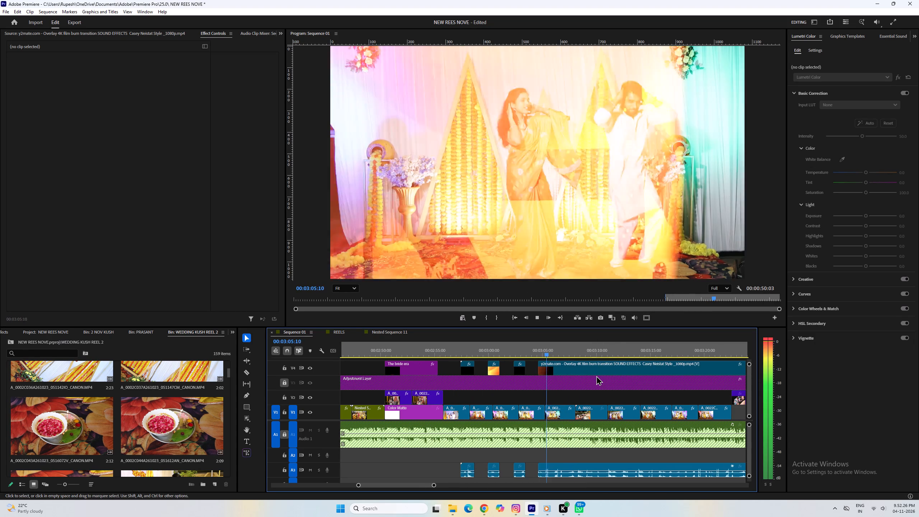
{"action": "key", "text": "space"}
{"action": "key", "text": "c"}
{"action": "left_click", "coordinate": [551, 371]}
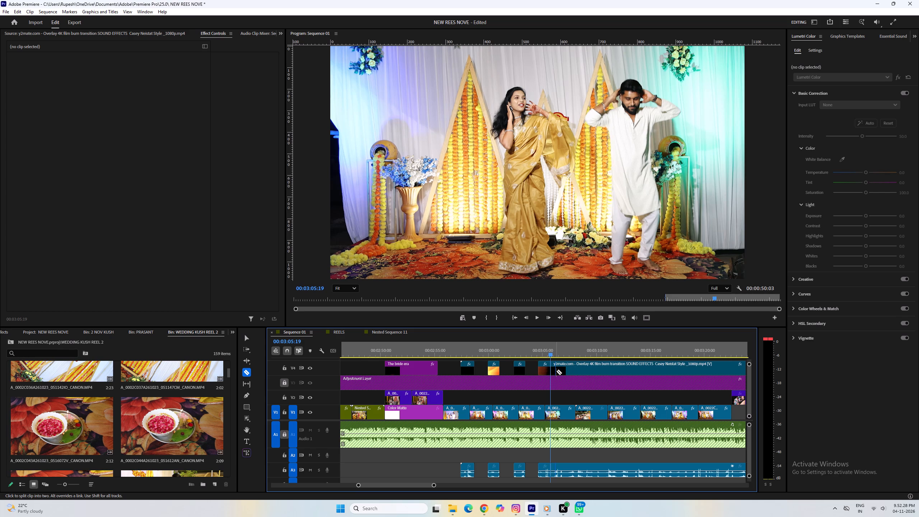
{"action": "key", "text": "v"}
{"action": "left_click_drag", "start_coordinate": [551, 368], "coordinate": [558, 369]}
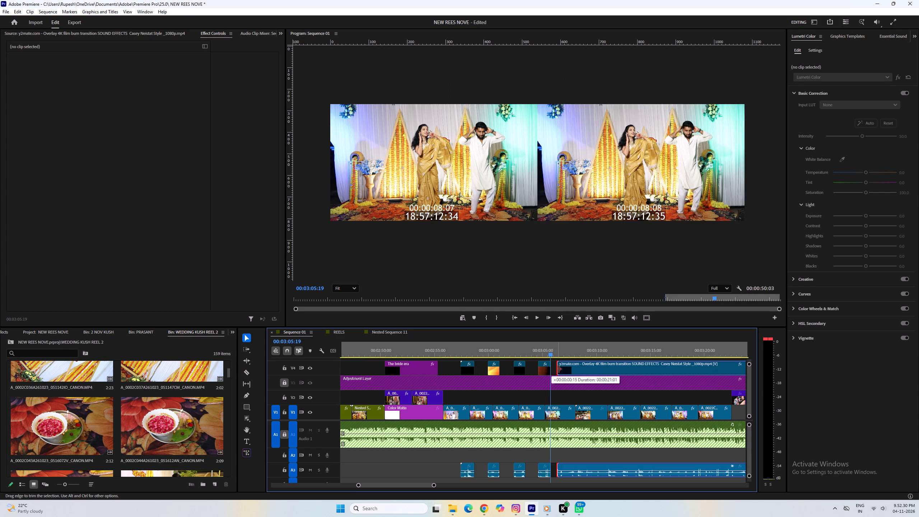
{"action": "left_click_drag", "start_coordinate": [558, 369], "coordinate": [567, 374]}
{"action": "scroll", "coordinate": [643, 389], "scroll_direction": "down", "scroll_amount": 4}
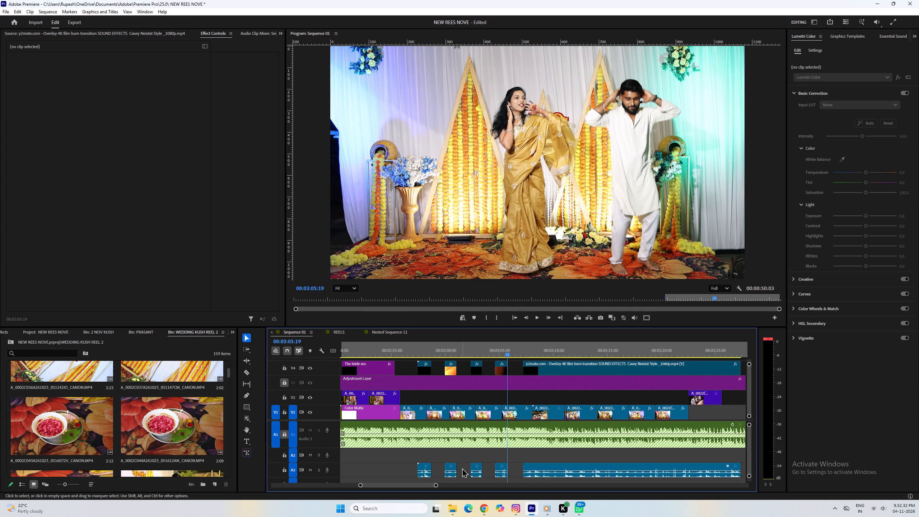
Trim both ends of the last film burn piece on V4 so it spans exactly the final five V1 clips.
{"action": "left_click_drag", "start_coordinate": [437, 484], "coordinate": [482, 490]}
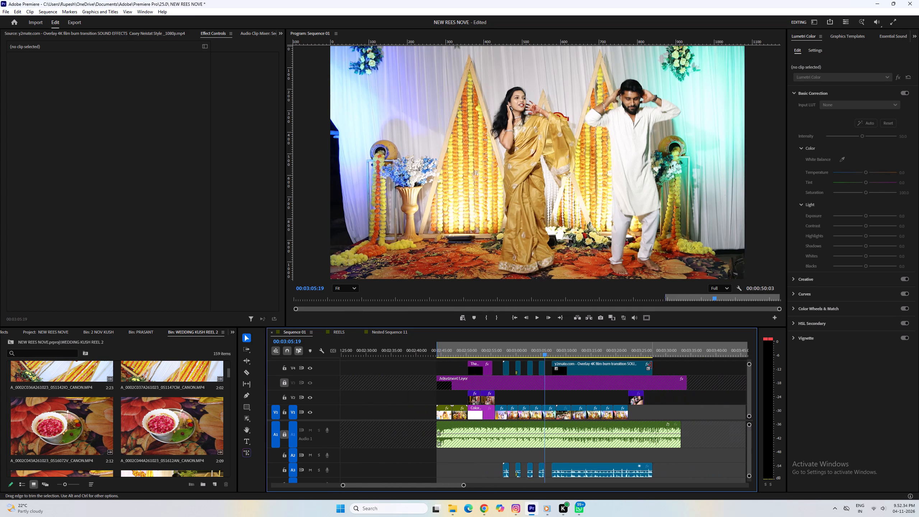
{"action": "left_click_drag", "start_coordinate": [654, 366], "coordinate": [630, 361]}
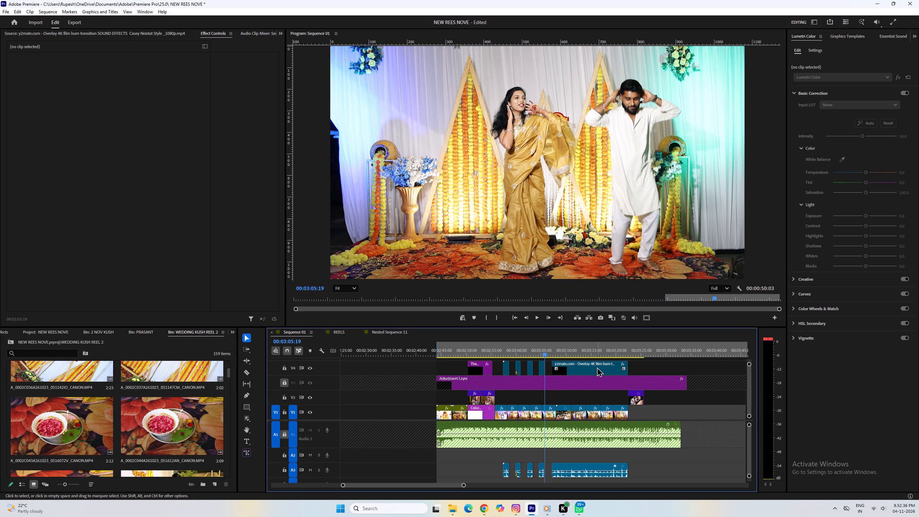
{"action": "left_click_drag", "start_coordinate": [619, 395], "coordinate": [551, 411]}
{"action": "left_click", "coordinate": [559, 392]}
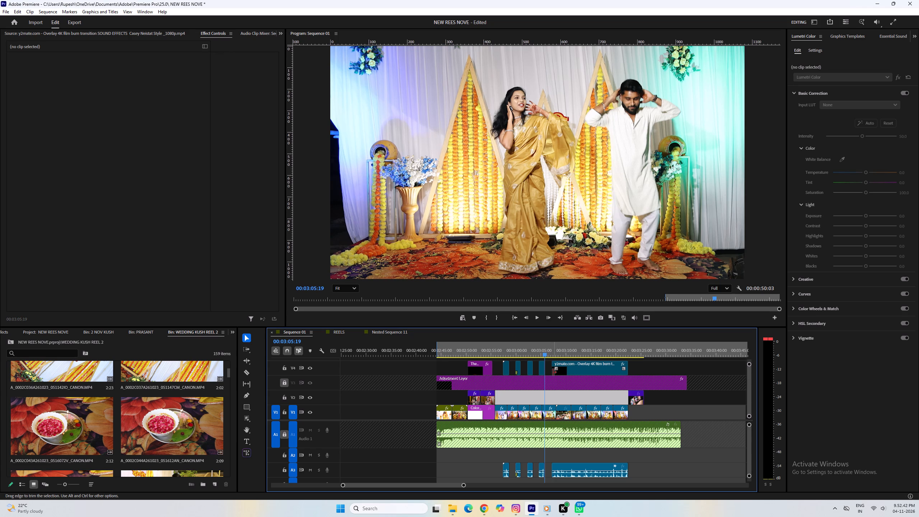
{"action": "left_click_drag", "start_coordinate": [553, 372], "coordinate": [557, 372]}
{"action": "key", "text": "space"}
{"action": "key", "text": "space"}
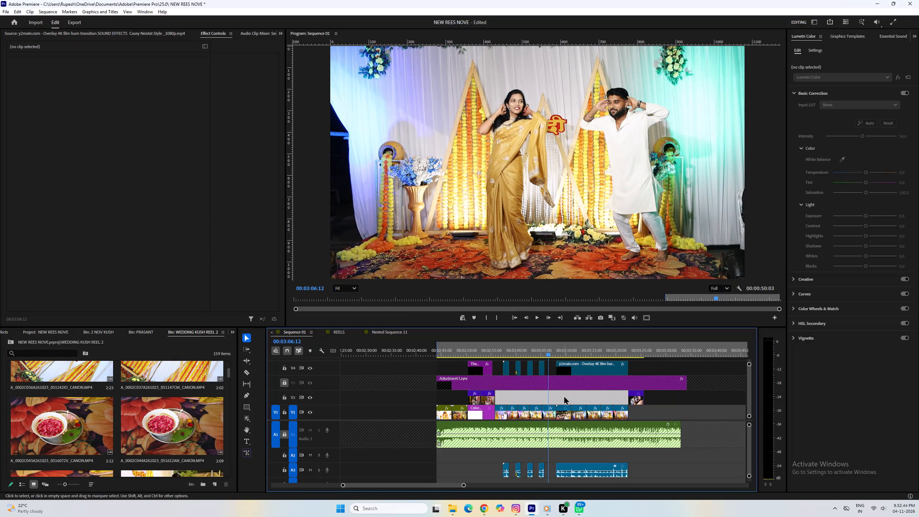
Nest the final five clips on V1 under the long film burn piece, keeping the default name.
{"action": "left_click_drag", "start_coordinate": [564, 395], "coordinate": [618, 411]}
{"action": "right_click", "coordinate": [618, 411]}
{"action": "left_click", "coordinate": [622, 411]}
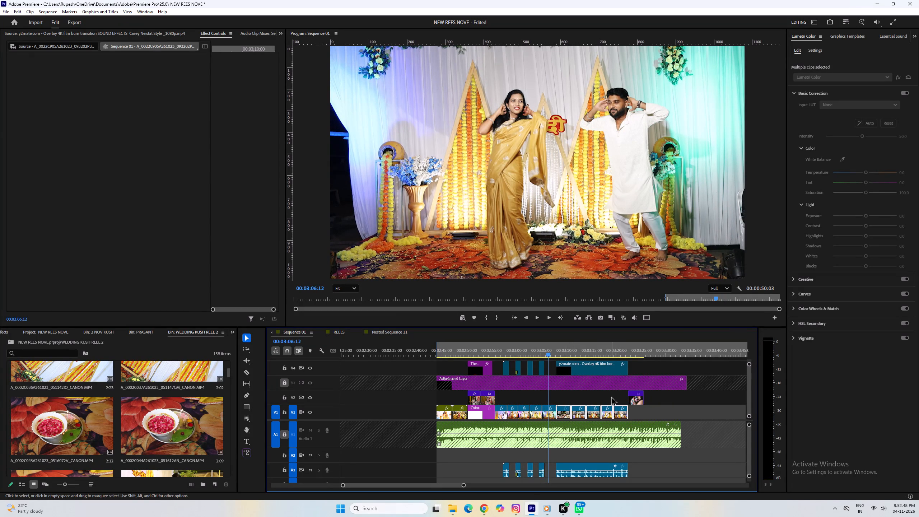
{"action": "right_click", "coordinate": [620, 418]}
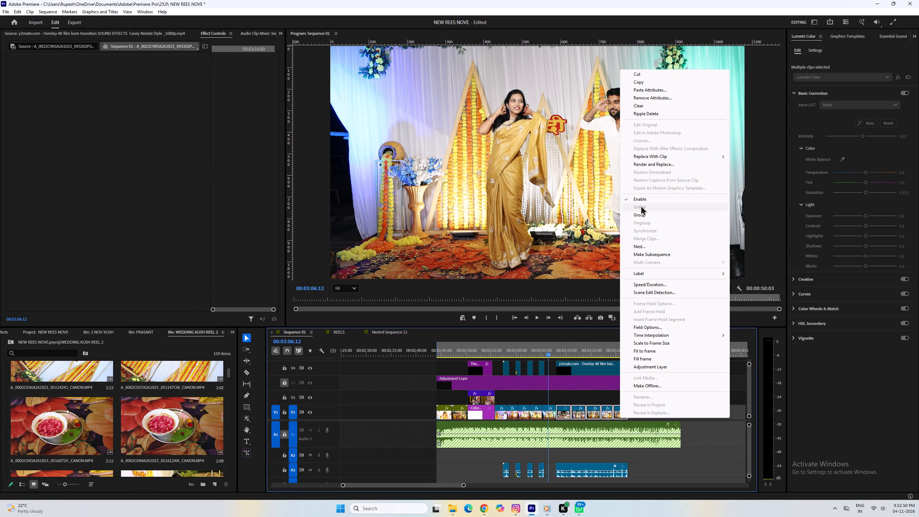
{"action": "left_click", "coordinate": [641, 246]}
{"action": "left_click", "coordinate": [472, 261]}
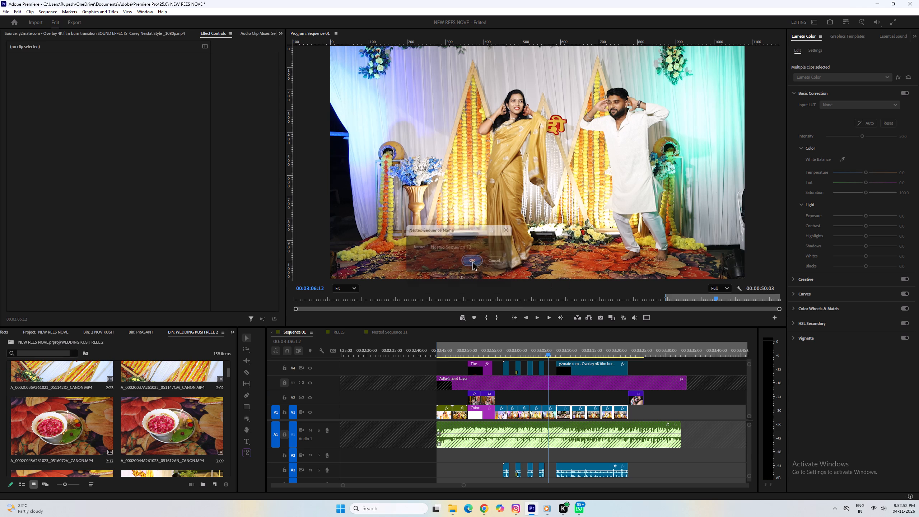
Move the new nested sequence up to V2, put the long film burn piece beneath it on V1, and preview.
{"action": "left_click_drag", "start_coordinate": [580, 408], "coordinate": [579, 400]}
{"action": "left_click_drag", "start_coordinate": [578, 369], "coordinate": [578, 409]}
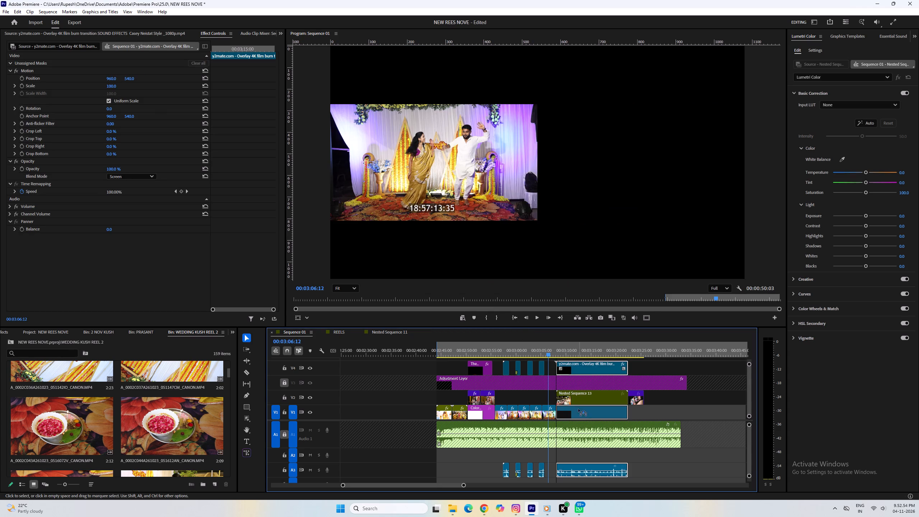
{"action": "left_click_drag", "start_coordinate": [578, 409], "coordinate": [578, 413]}
{"action": "key", "text": "space"}
{"action": "left_click", "coordinate": [566, 348]}
{"action": "key", "text": "space"}
{"action": "key", "text": "space"}
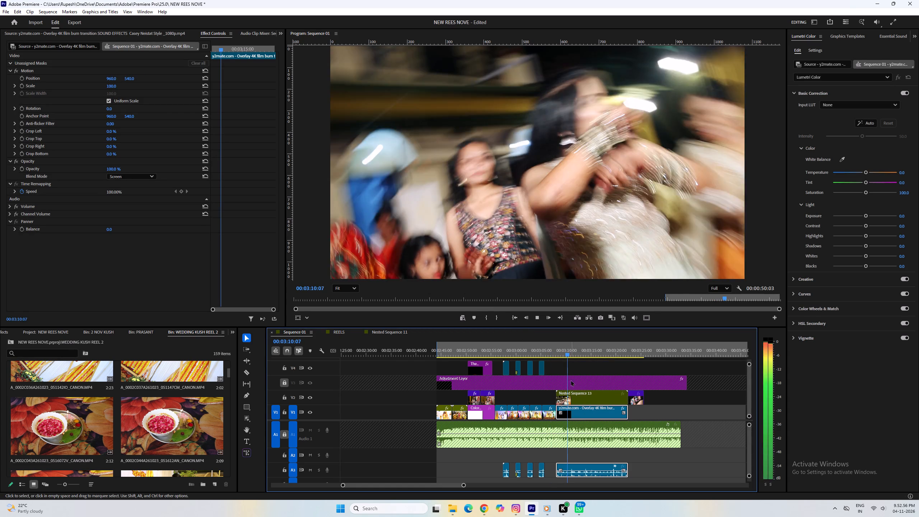
Scale the nested sequence on V2 down to 78, preview it over the film burn, and readjust the scale to 83.
{"action": "left_click", "coordinate": [582, 394]}
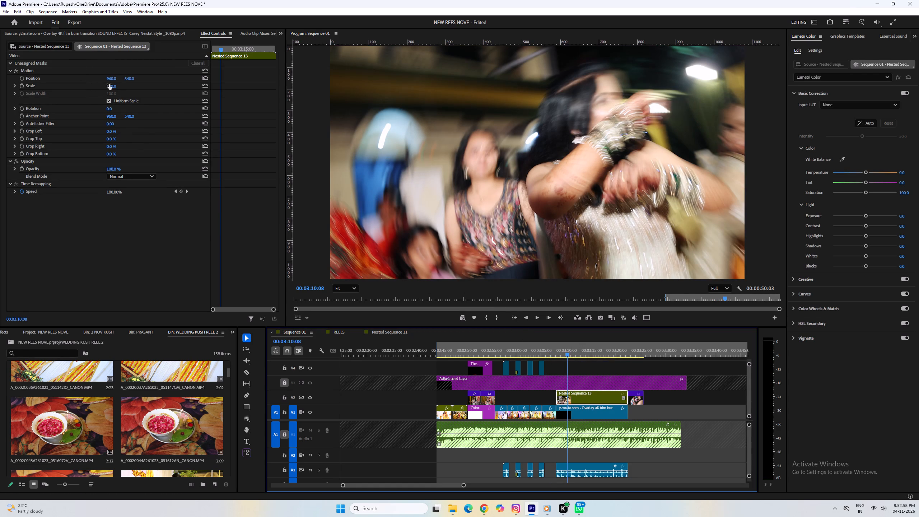
{"action": "left_click_drag", "start_coordinate": [109, 84], "coordinate": [102, 87]}
{"action": "key", "text": "space"}
{"action": "scroll", "coordinate": [659, 428], "scroll_direction": "down", "scroll_amount": 3}
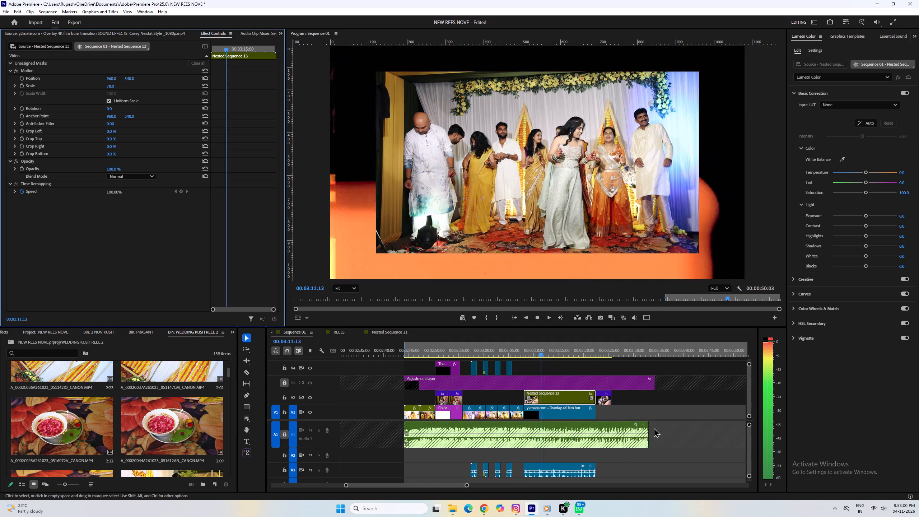
{"action": "scroll", "coordinate": [654, 428], "scroll_direction": "down", "scroll_amount": 1}
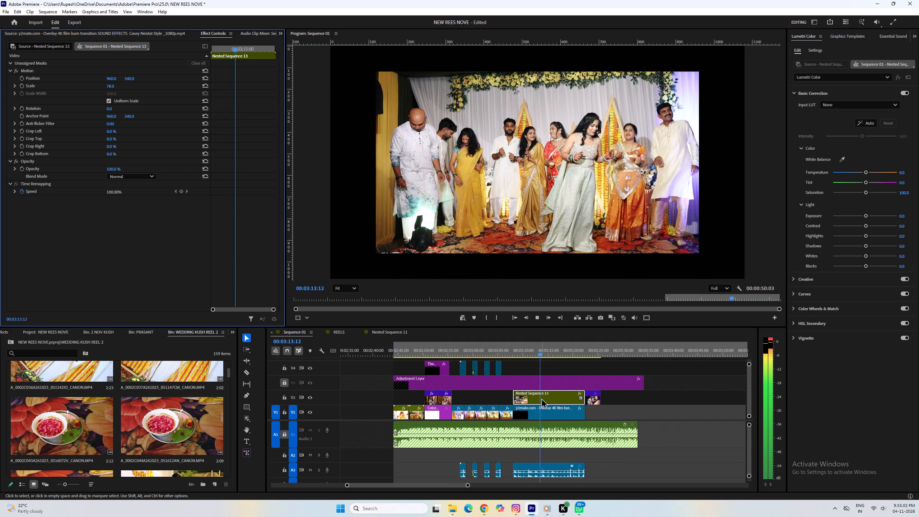
{"action": "left_click", "coordinate": [541, 398]}
{"action": "key", "text": "space"}
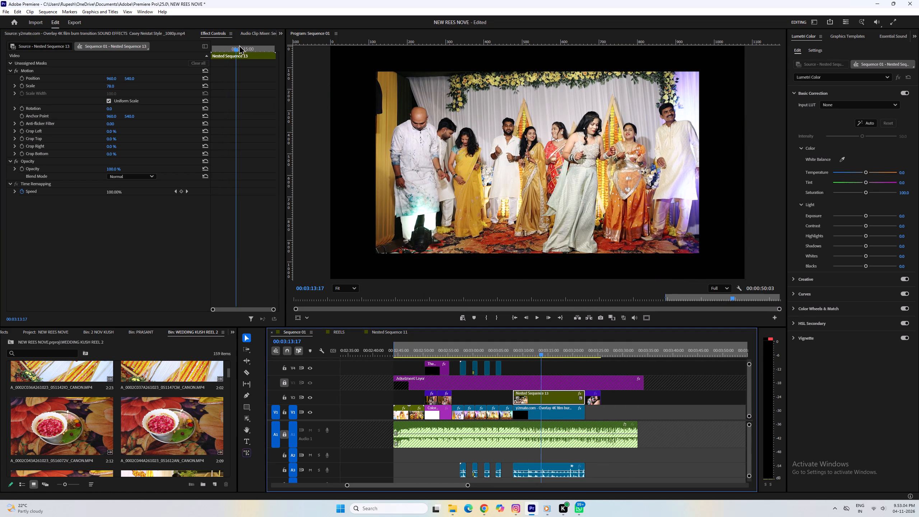
{"action": "left_click", "coordinate": [111, 85]}
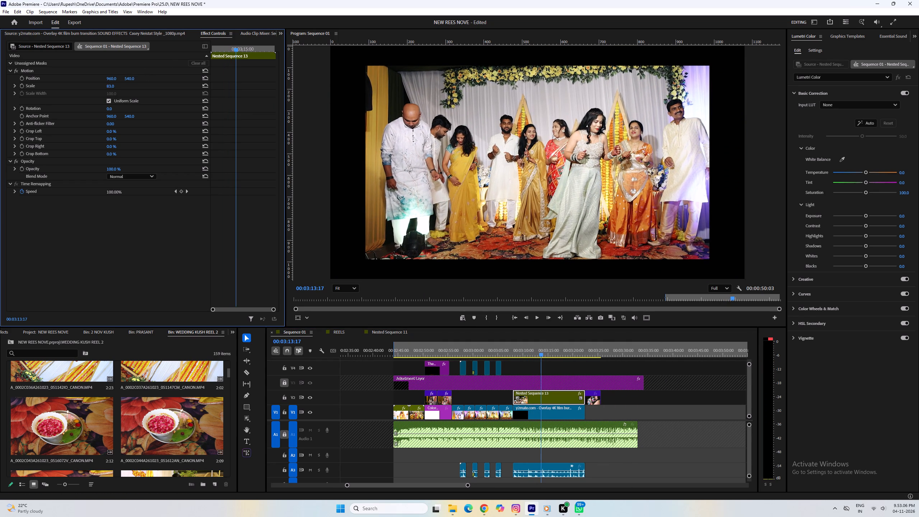
Keyframe the nested sequence's scale on V2 from 72 at its first frame to 100 at its end, and preview.
{"action": "left_click_drag", "start_coordinate": [238, 42], "coordinate": [176, 61]}
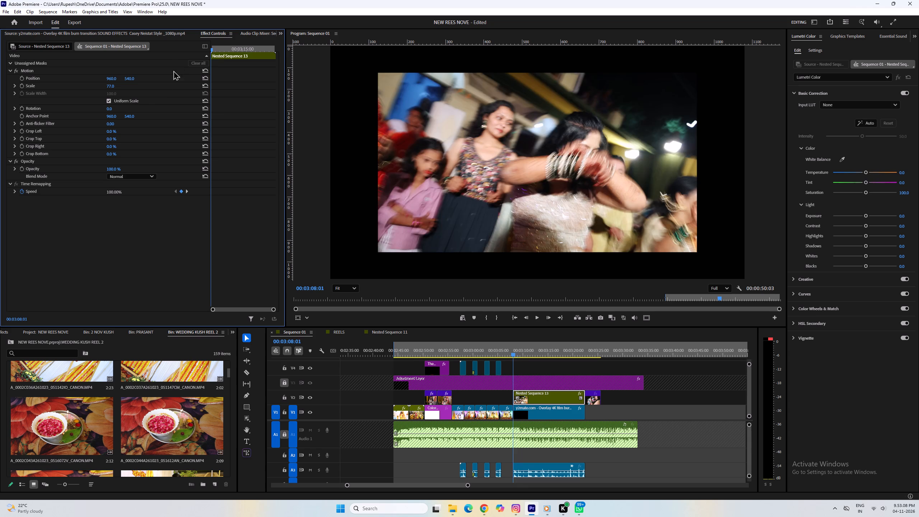
{"action": "left_click", "coordinate": [113, 87]}
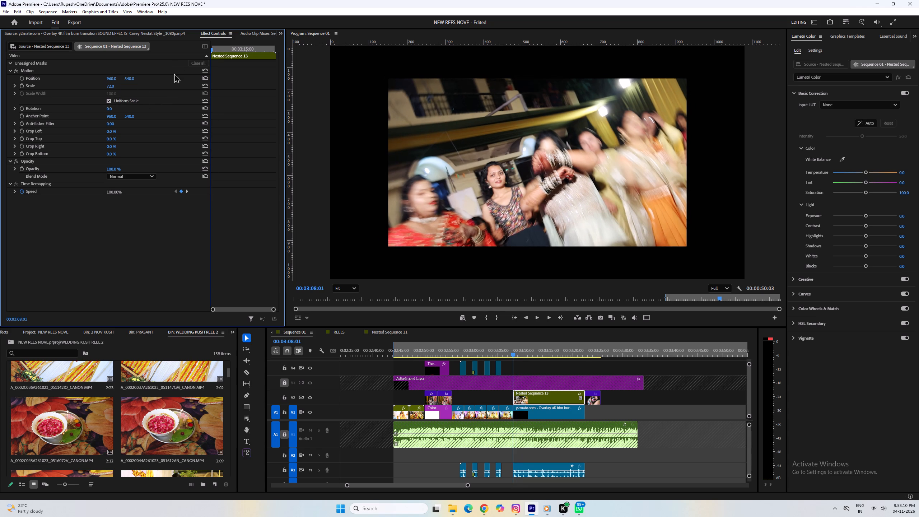
{"action": "left_click", "coordinate": [22, 86]}
{"action": "left_click_drag", "start_coordinate": [247, 45], "coordinate": [276, 52]}
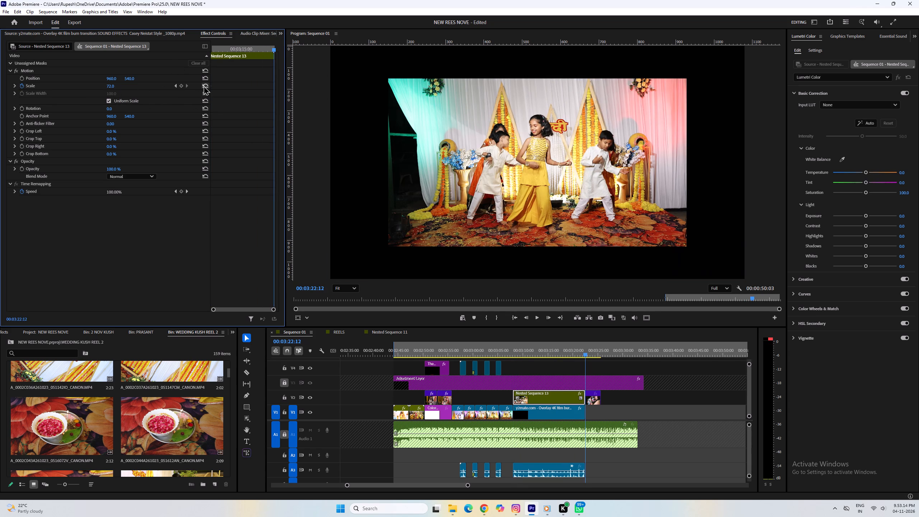
{"action": "left_click", "coordinate": [204, 85]}
{"action": "left_click_drag", "start_coordinate": [519, 345], "coordinate": [509, 349]}
{"action": "key", "text": "space"}
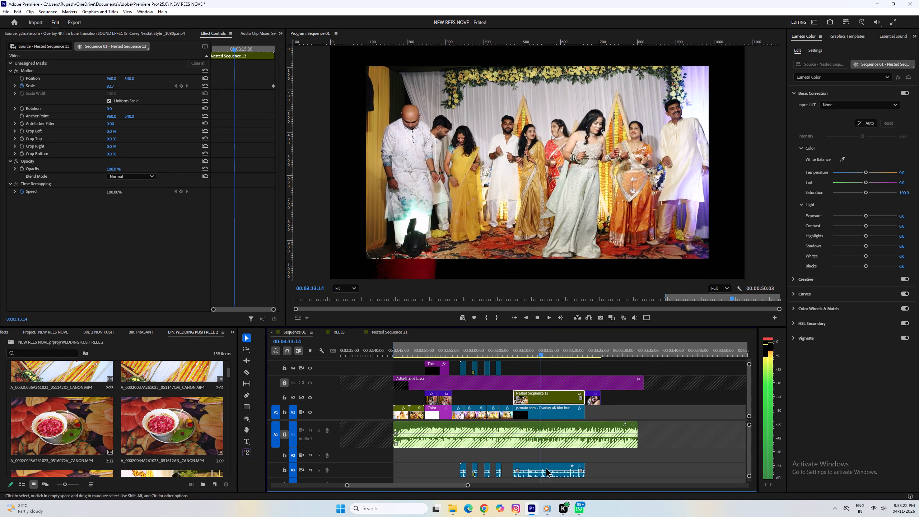
Adjust the volume level of the long film burn's audio on A3 and play through the nest into the bangle close-up.
{"action": "left_click_drag", "start_coordinate": [547, 470], "coordinate": [550, 472]}
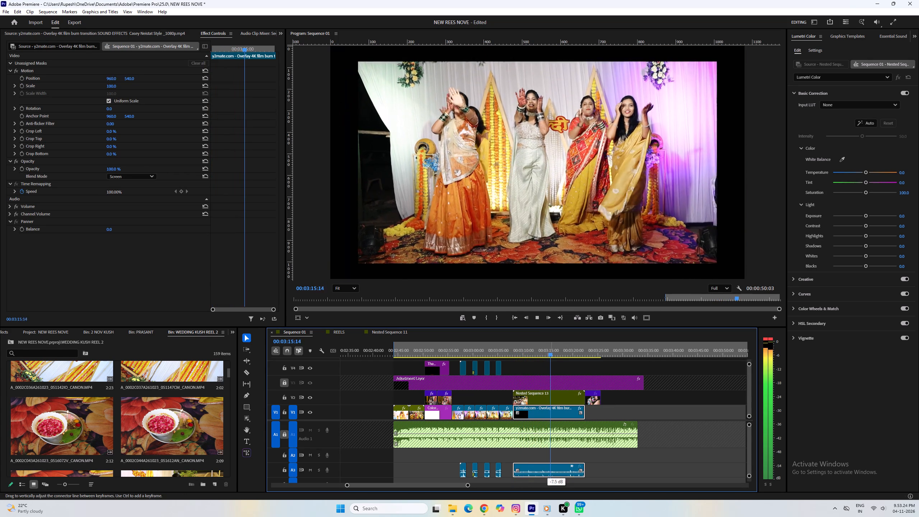
{"action": "left_click_drag", "start_coordinate": [550, 472], "coordinate": [551, 470]}
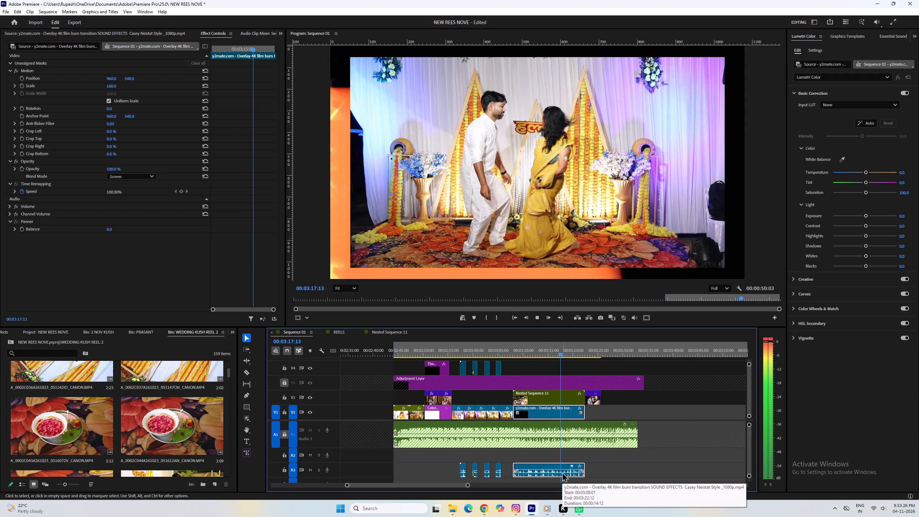
{"action": "scroll", "coordinate": [563, 472], "scroll_direction": "down", "scroll_amount": 2}
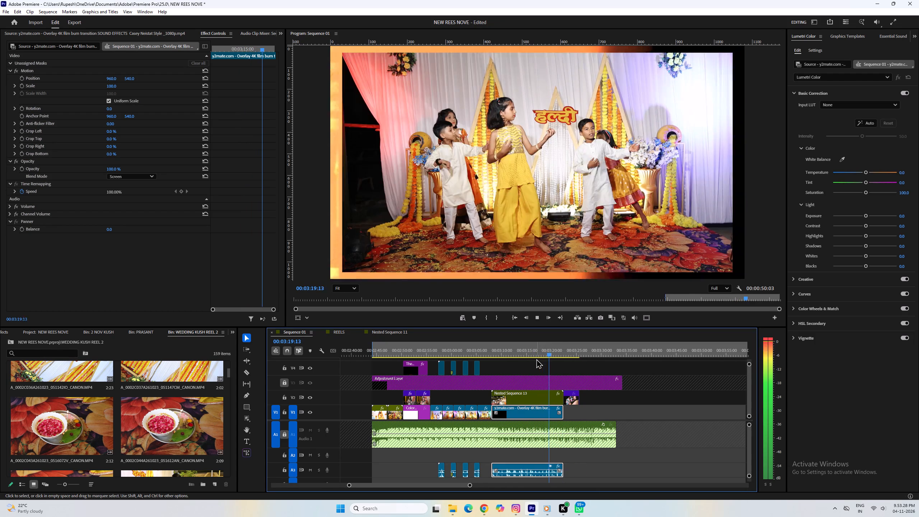
{"action": "left_click_drag", "start_coordinate": [470, 485], "coordinate": [427, 465]}
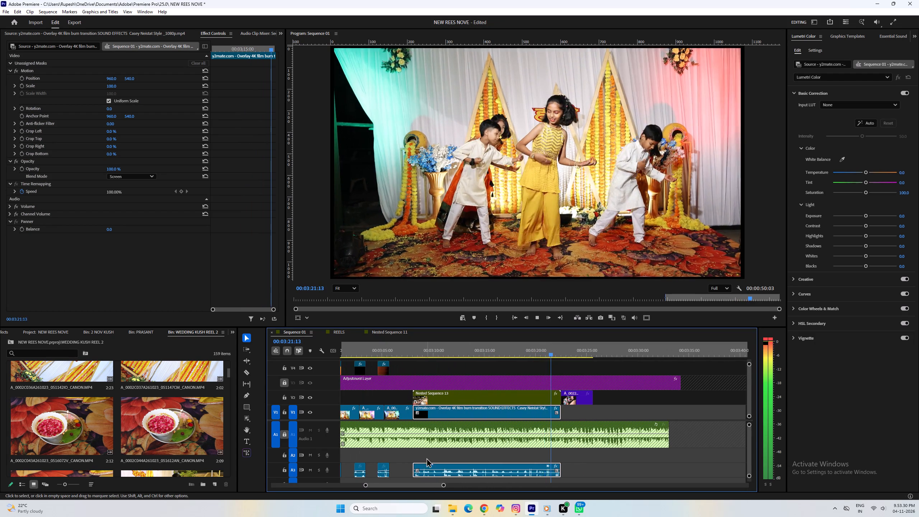
{"action": "scroll", "coordinate": [483, 391], "scroll_direction": "down", "scroll_amount": 5}
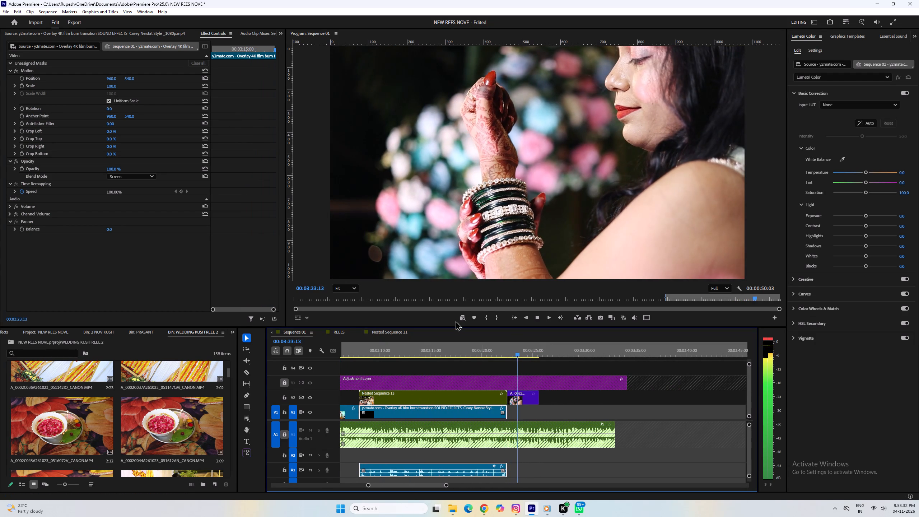
{"action": "left_click", "coordinate": [75, 33]}
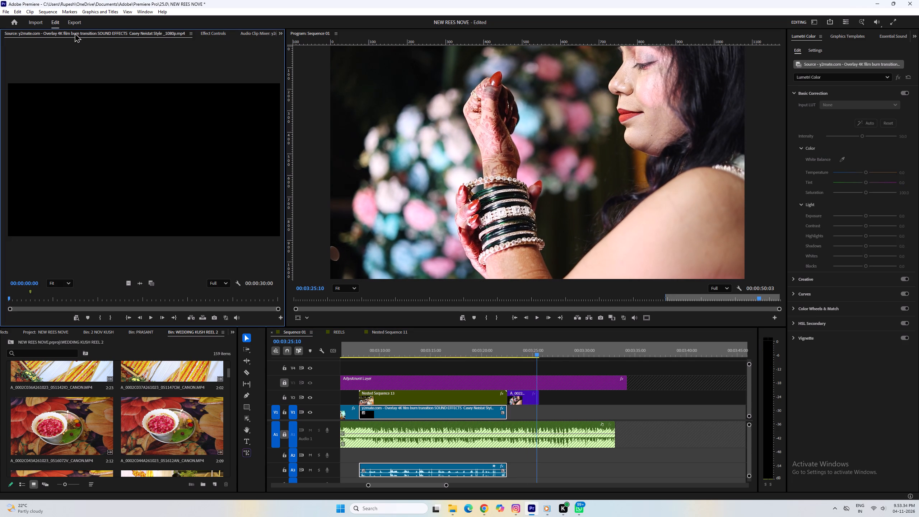
{"action": "key", "text": "space"}
{"action": "left_click", "coordinate": [525, 350]}
{"action": "key", "text": "space"}
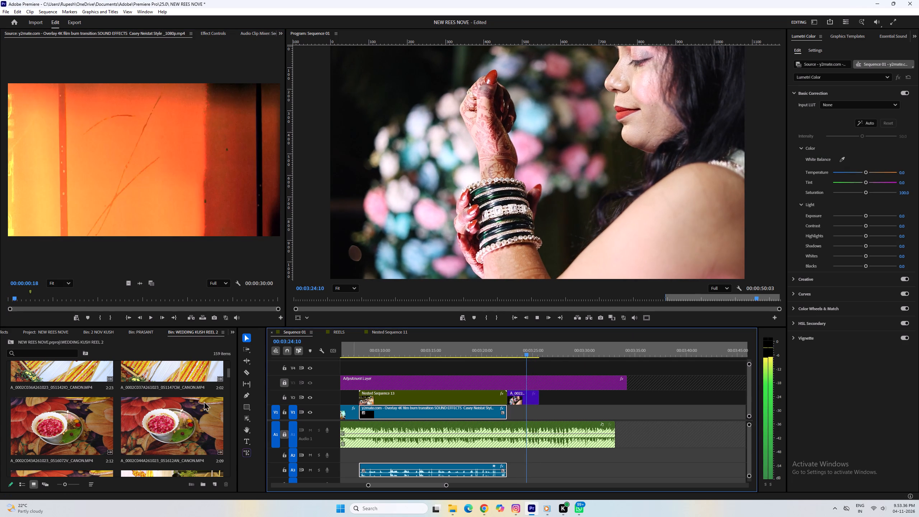
{"action": "key", "text": "space"}
Mark a 2:14 range of the A_0022C874A261023 bride clip from 18:34:47:03 and place it on V1 after the bangle close-up.
{"action": "type", "text": "`"}
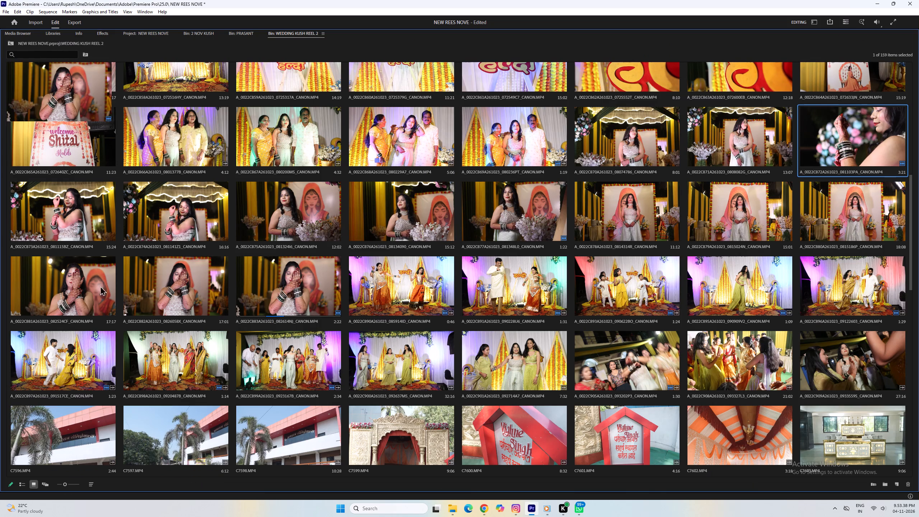
{"action": "double_click", "coordinate": [159, 213]}
{"action": "left_click_drag", "start_coordinate": [97, 297], "coordinate": [83, 294]}
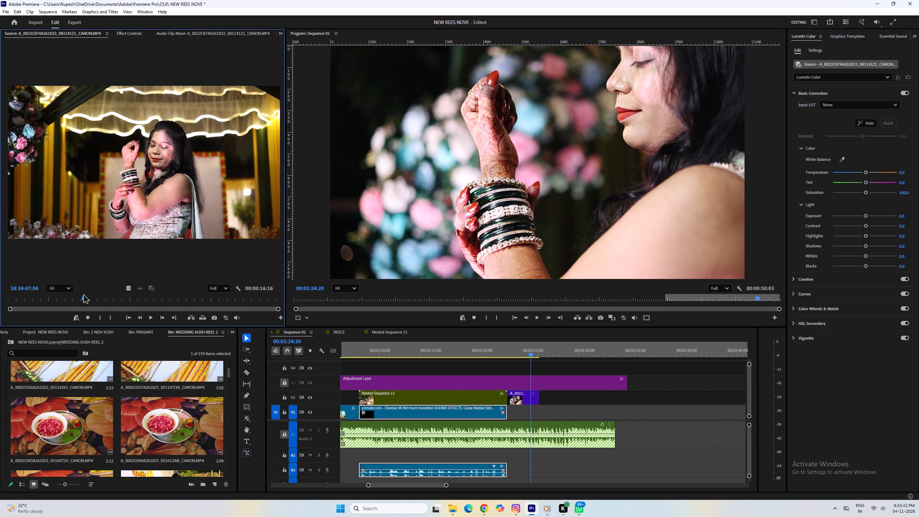
{"action": "left_click_drag", "start_coordinate": [83, 294], "coordinate": [84, 293]}
{"action": "left_click", "coordinate": [98, 319]}
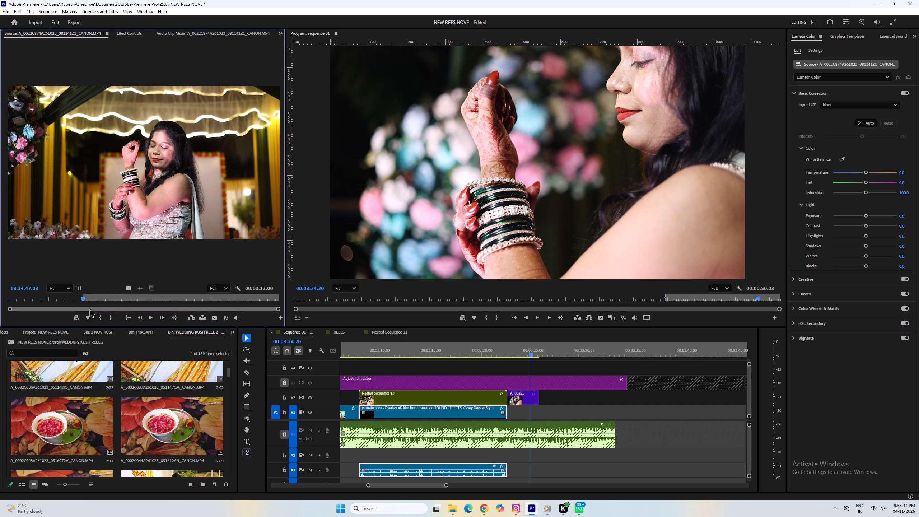
{"action": "left_click_drag", "start_coordinate": [81, 295], "coordinate": [121, 304]}
{"action": "key", "text": "space"}
{"action": "left_click", "coordinate": [112, 319]}
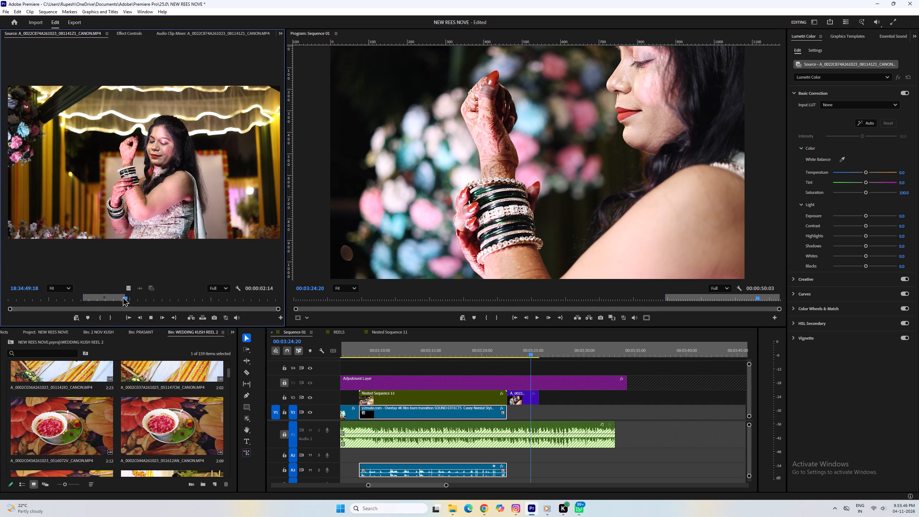
{"action": "key", "text": "space"}
{"action": "left_click_drag", "start_coordinate": [126, 289], "coordinate": [541, 407]}
{"action": "key", "text": "space"}
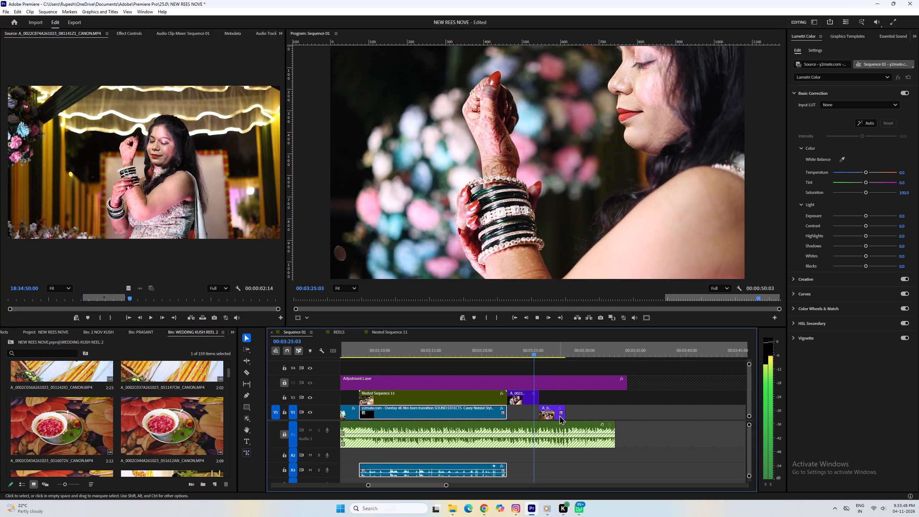
Ripple trim the start of the new bride clip on V1 and set its end at about 00:03:28:03 while previewing.
{"action": "left_click", "coordinate": [566, 415]}
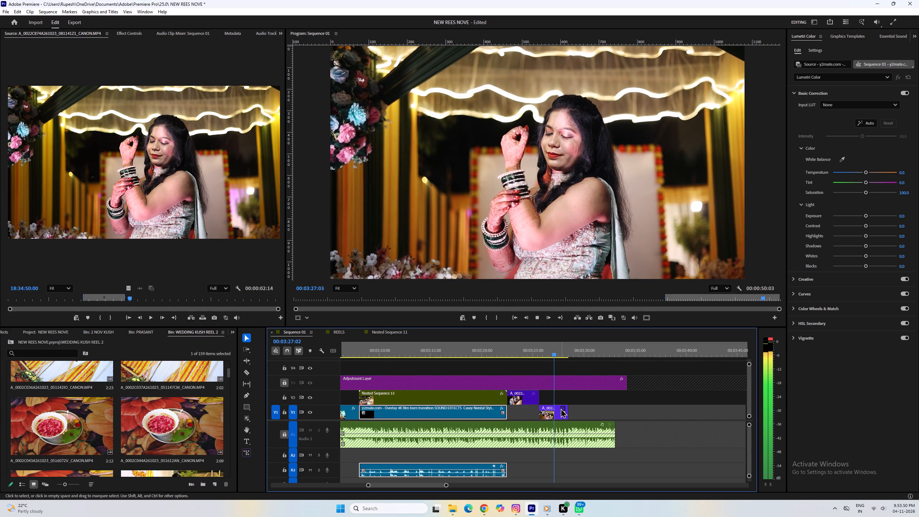
{"action": "key", "text": "space"}
{"action": "left_click_drag", "start_coordinate": [554, 354], "coordinate": [547, 349]}
{"action": "key", "text": "q"}
{"action": "key", "text": "space"}
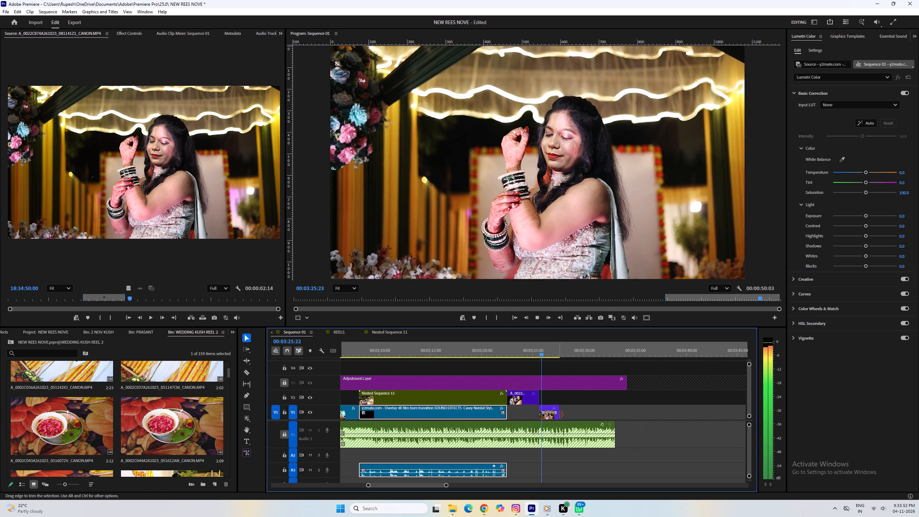
{"action": "left_click_drag", "start_coordinate": [560, 415], "coordinate": [574, 416]}
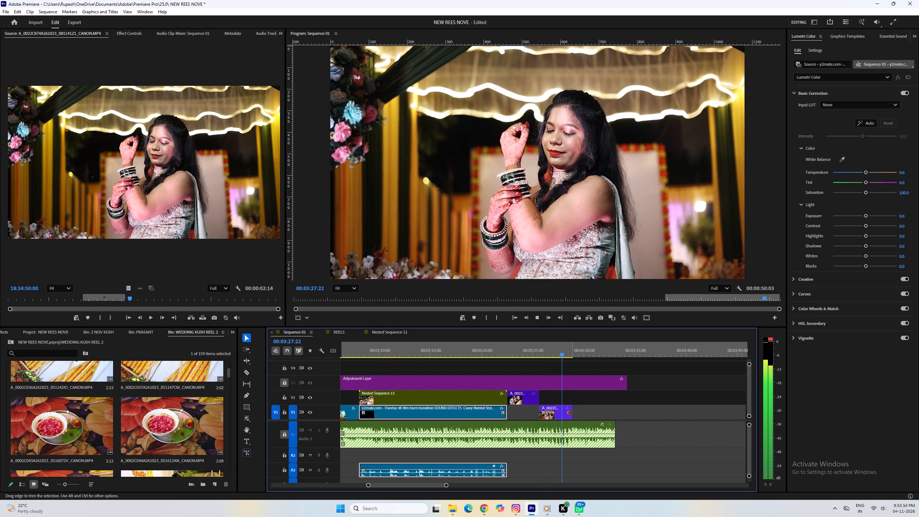
{"action": "key", "text": "space"}
{"action": "left_click_drag", "start_coordinate": [571, 413], "coordinate": [563, 408]}
Open the A_0022C871A261023 bride portrait clip as source footage and skim through its poses.
{"action": "key", "text": "grave"}
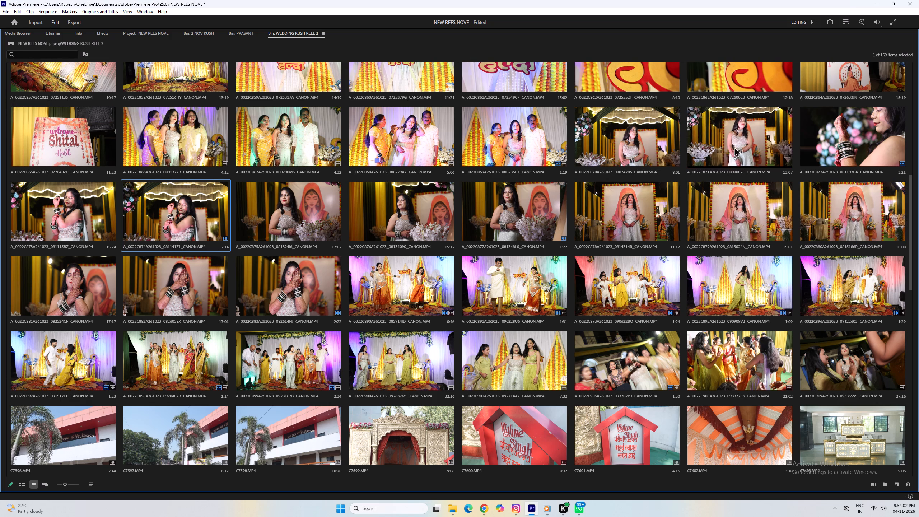
{"action": "double_click", "coordinate": [703, 150]}
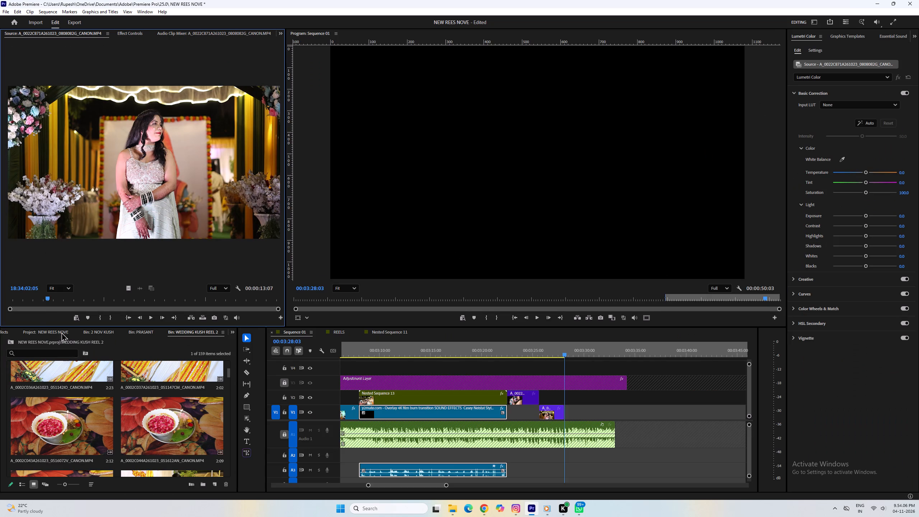
{"action": "left_click_drag", "start_coordinate": [46, 295], "coordinate": [143, 297]}
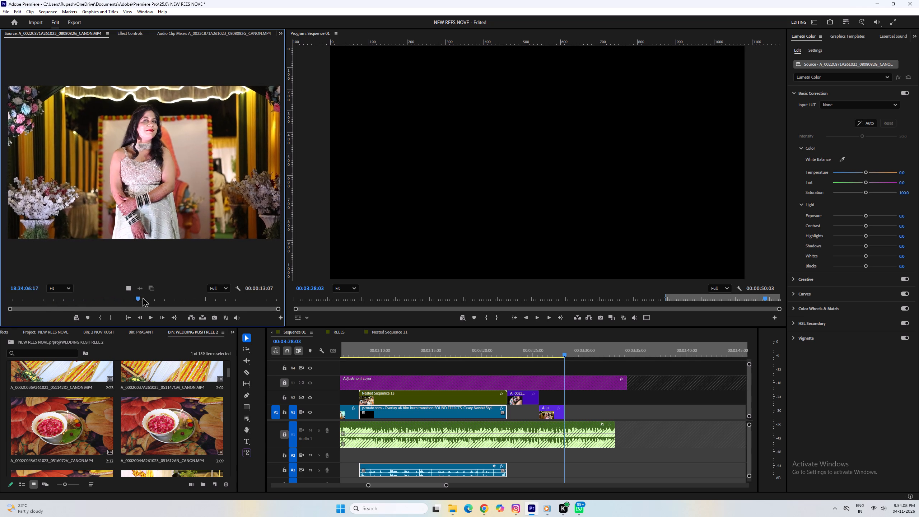
{"action": "left_click_drag", "start_coordinate": [143, 297], "coordinate": [204, 298]}
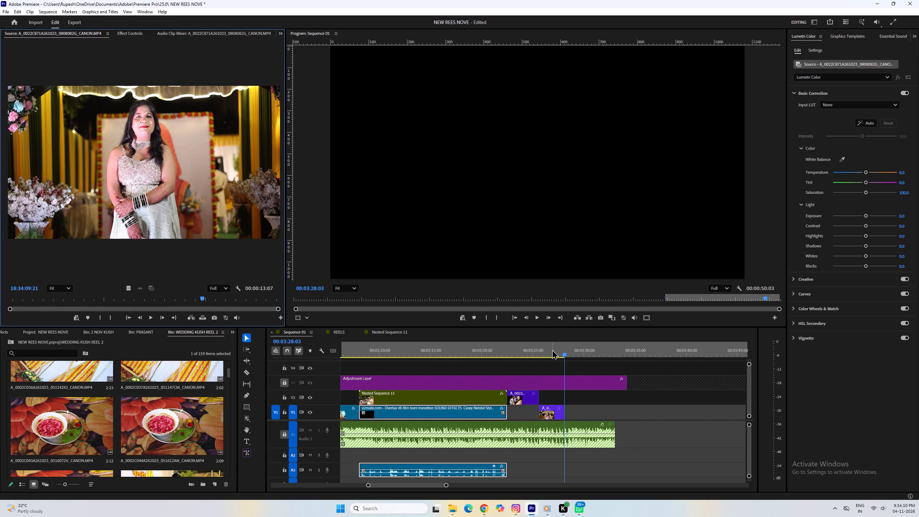
Play the last bride clip on V1 and mark the sequence's out point at 00:03:27:15.
{"action": "left_click", "coordinate": [552, 349]}
{"action": "key", "text": "space"}
{"action": "left_click", "coordinate": [498, 318]}
{"action": "key", "text": "space"}
Open the A_0022C909A261023 dance clip and mark a 1:25 range of the bride dancing, starting near 19:07:54.
{"action": "key", "text": "grave"}
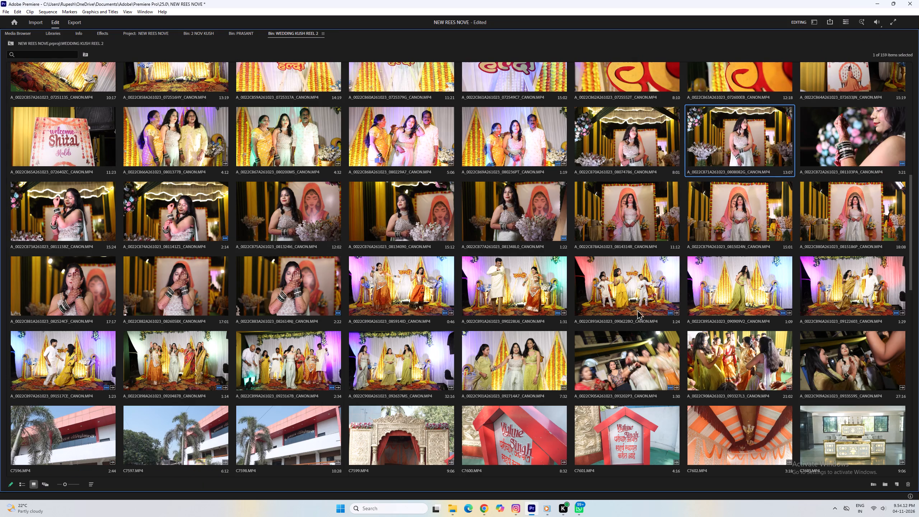
{"action": "left_click", "coordinate": [820, 340]}
{"action": "left_click", "coordinate": [820, 340]}
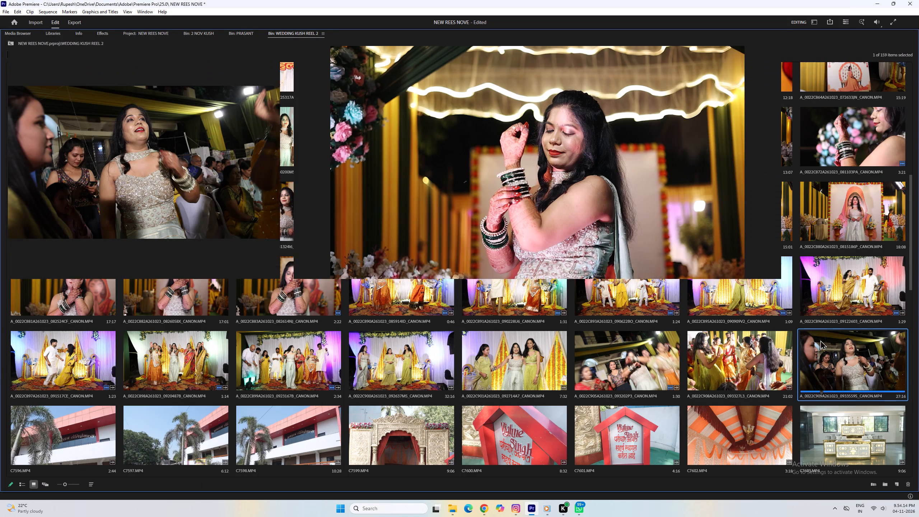
{"action": "left_click_drag", "start_coordinate": [80, 301], "coordinate": [0, 304]}
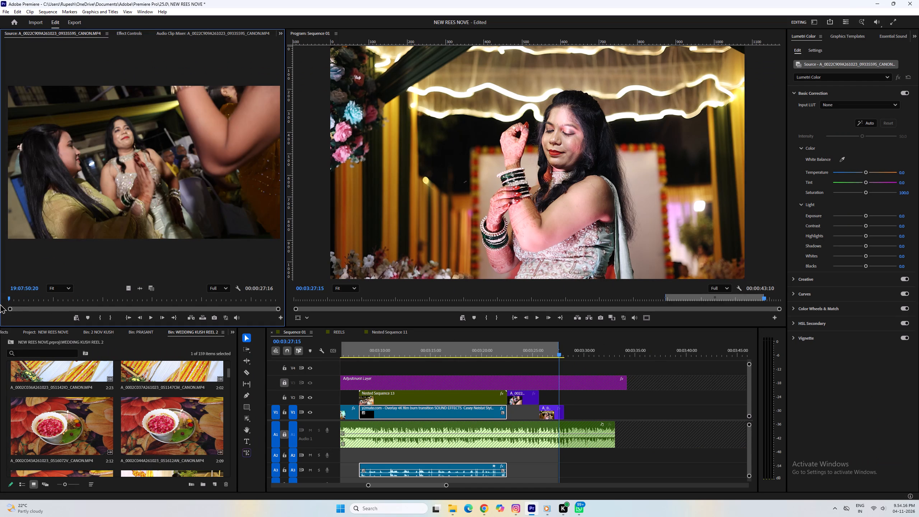
{"action": "key", "text": "space"}
{"action": "left_click_drag", "start_coordinate": [17, 295], "coordinate": [38, 292]}
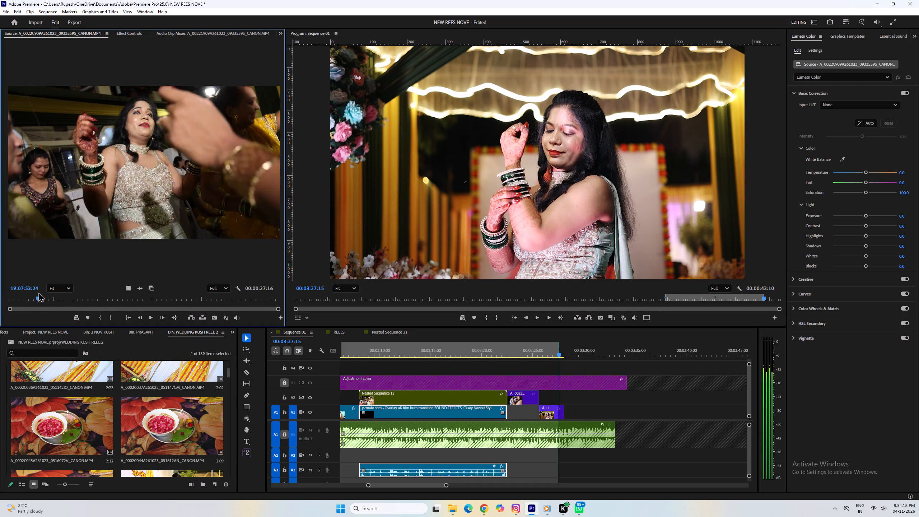
{"action": "left_click_drag", "start_coordinate": [38, 292], "coordinate": [35, 291]}
{"action": "key", "text": "space"}
{"action": "key", "text": "space"}
{"action": "key", "text": "space"}
{"action": "left_click", "coordinate": [102, 319]}
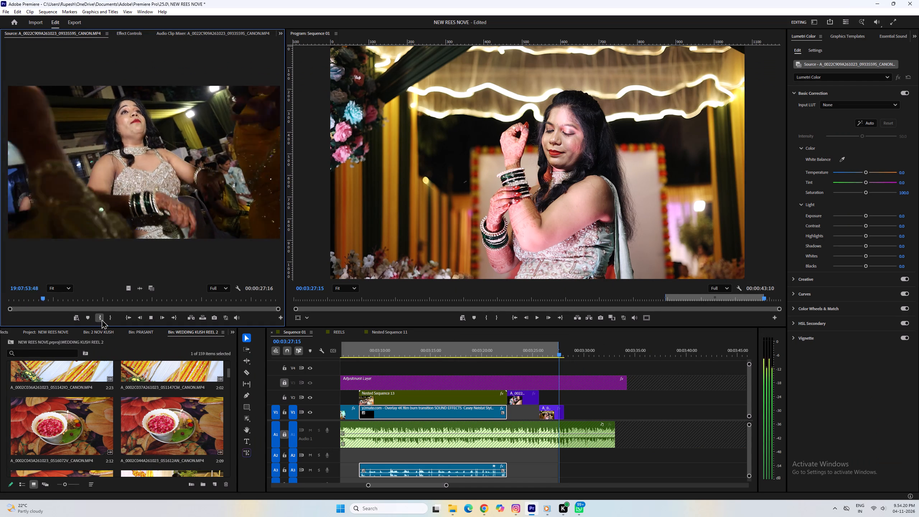
{"action": "left_click", "coordinate": [113, 321]}
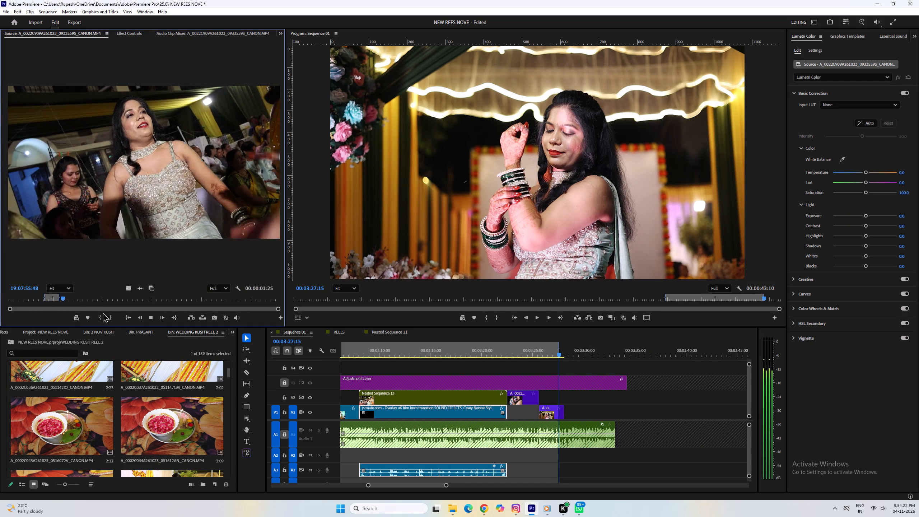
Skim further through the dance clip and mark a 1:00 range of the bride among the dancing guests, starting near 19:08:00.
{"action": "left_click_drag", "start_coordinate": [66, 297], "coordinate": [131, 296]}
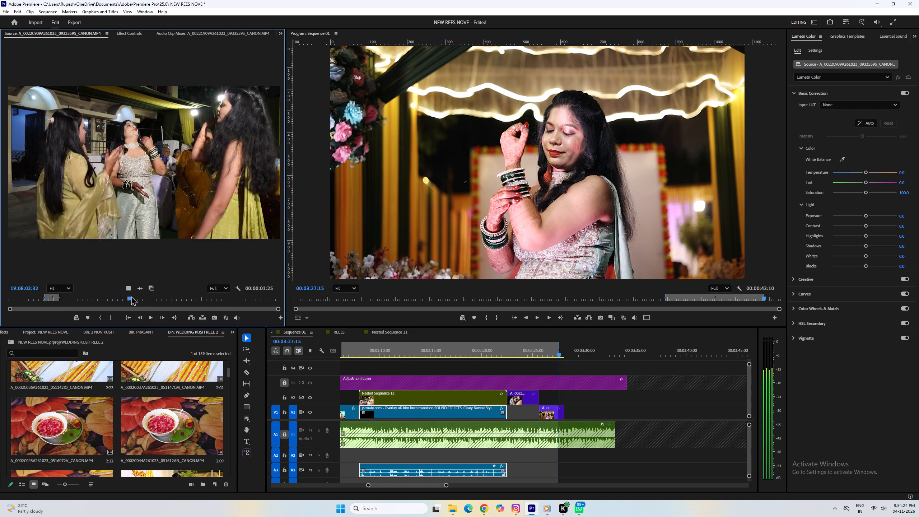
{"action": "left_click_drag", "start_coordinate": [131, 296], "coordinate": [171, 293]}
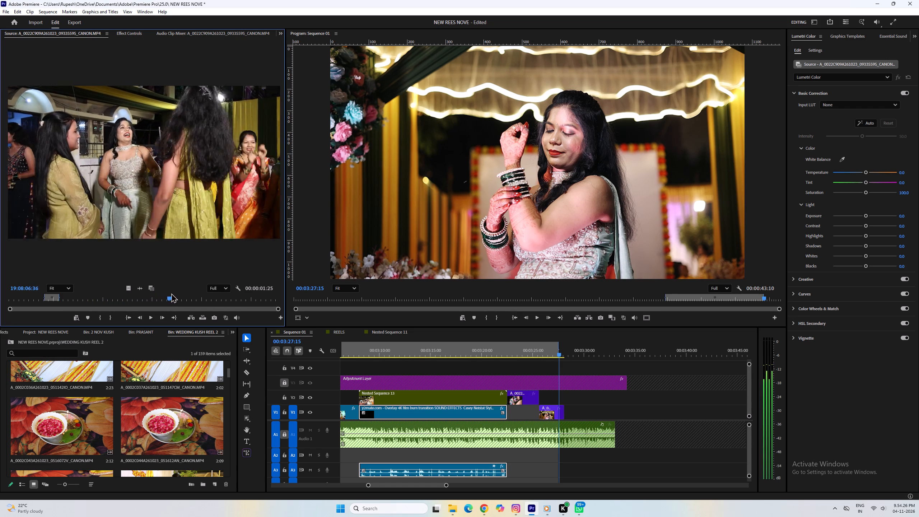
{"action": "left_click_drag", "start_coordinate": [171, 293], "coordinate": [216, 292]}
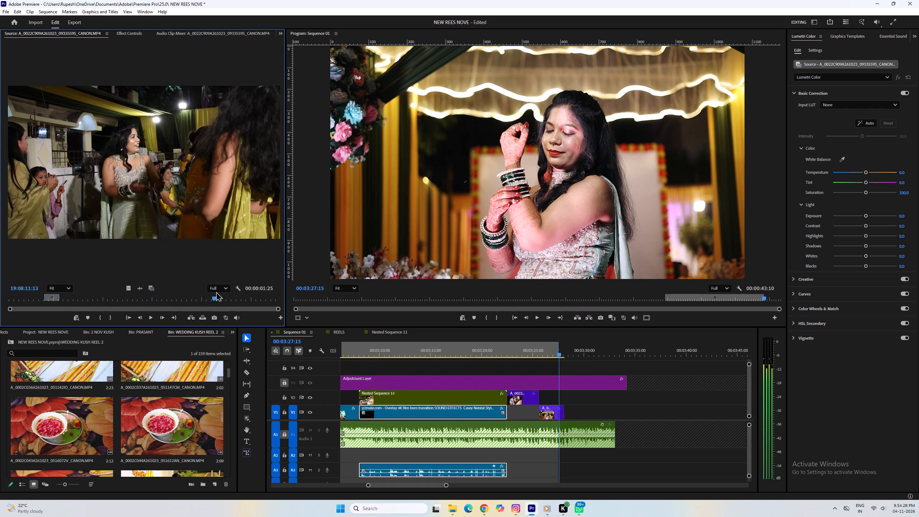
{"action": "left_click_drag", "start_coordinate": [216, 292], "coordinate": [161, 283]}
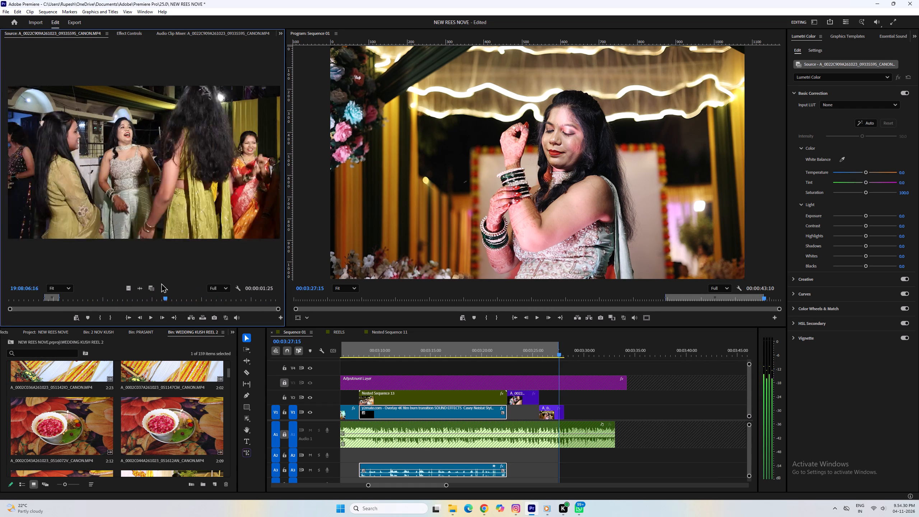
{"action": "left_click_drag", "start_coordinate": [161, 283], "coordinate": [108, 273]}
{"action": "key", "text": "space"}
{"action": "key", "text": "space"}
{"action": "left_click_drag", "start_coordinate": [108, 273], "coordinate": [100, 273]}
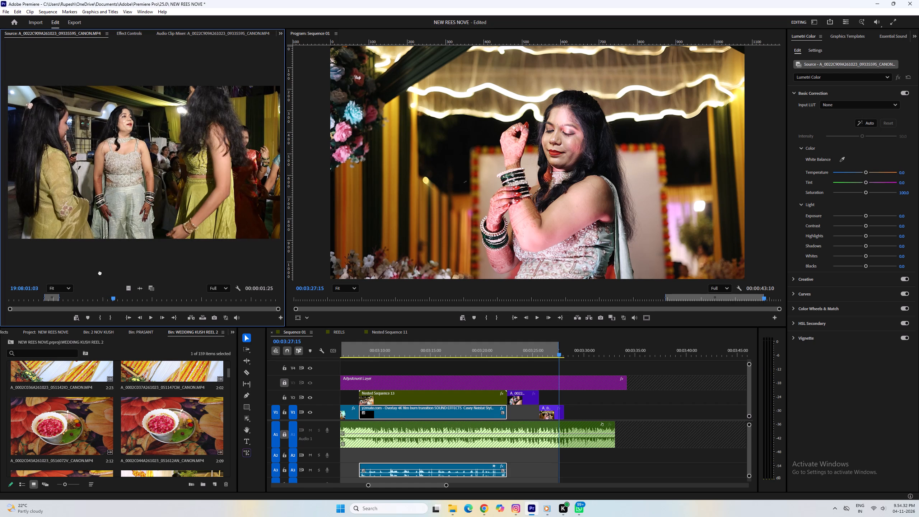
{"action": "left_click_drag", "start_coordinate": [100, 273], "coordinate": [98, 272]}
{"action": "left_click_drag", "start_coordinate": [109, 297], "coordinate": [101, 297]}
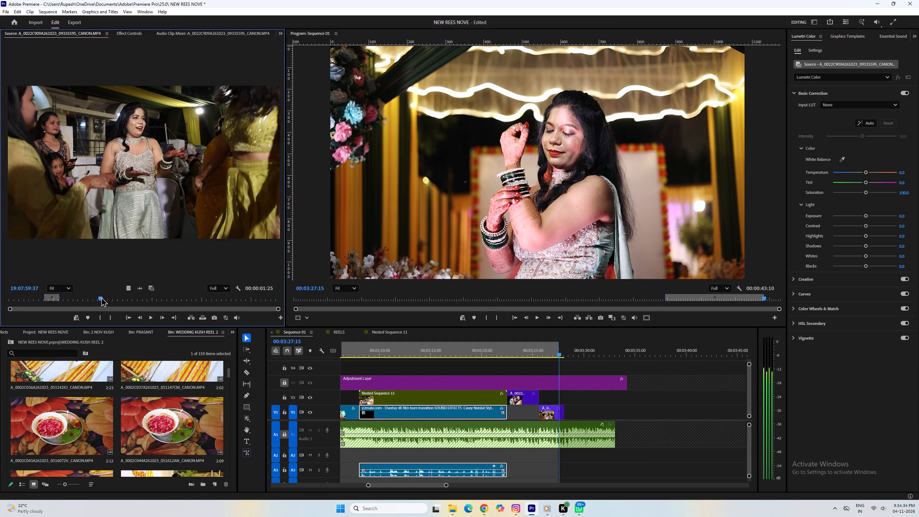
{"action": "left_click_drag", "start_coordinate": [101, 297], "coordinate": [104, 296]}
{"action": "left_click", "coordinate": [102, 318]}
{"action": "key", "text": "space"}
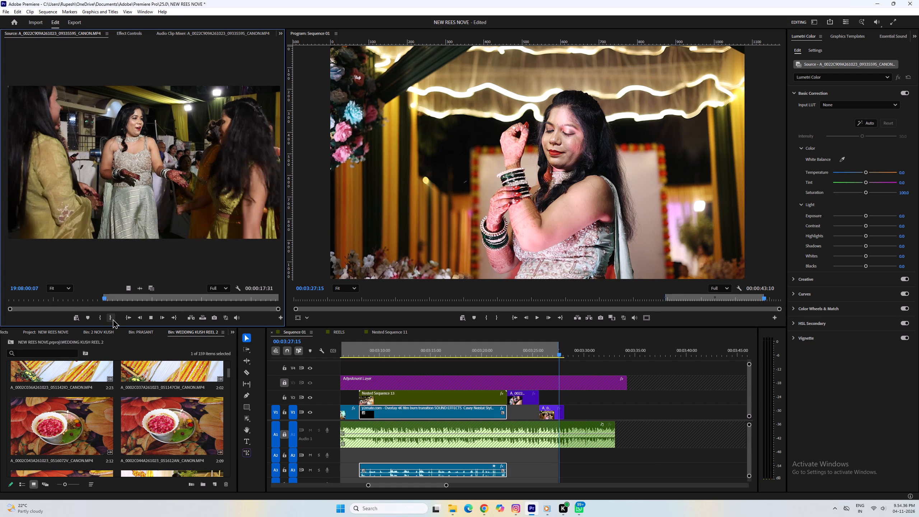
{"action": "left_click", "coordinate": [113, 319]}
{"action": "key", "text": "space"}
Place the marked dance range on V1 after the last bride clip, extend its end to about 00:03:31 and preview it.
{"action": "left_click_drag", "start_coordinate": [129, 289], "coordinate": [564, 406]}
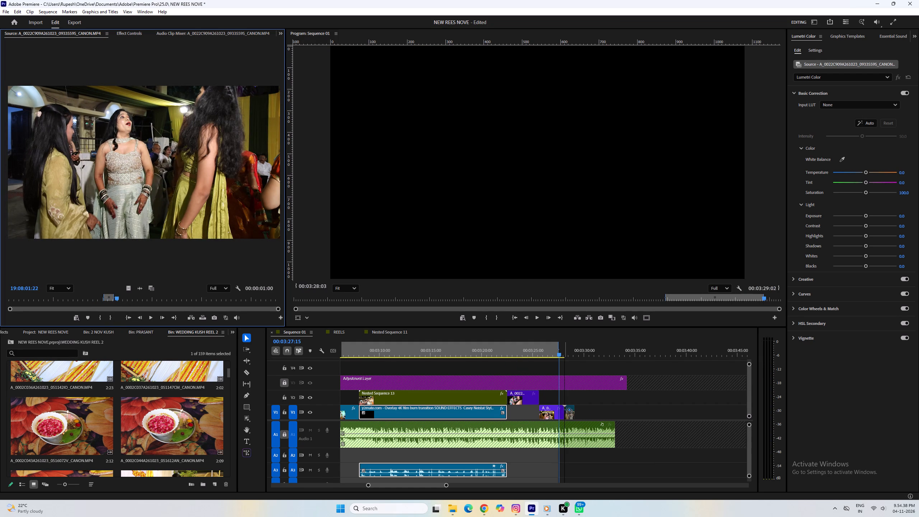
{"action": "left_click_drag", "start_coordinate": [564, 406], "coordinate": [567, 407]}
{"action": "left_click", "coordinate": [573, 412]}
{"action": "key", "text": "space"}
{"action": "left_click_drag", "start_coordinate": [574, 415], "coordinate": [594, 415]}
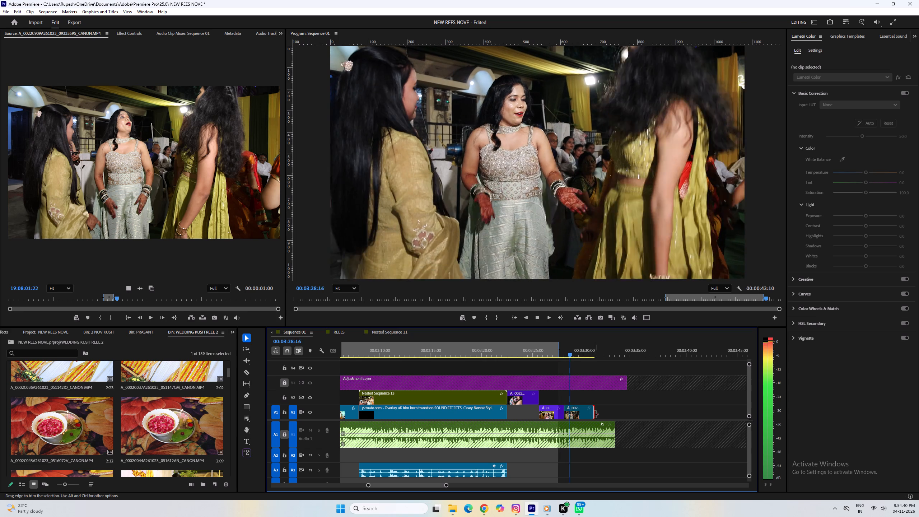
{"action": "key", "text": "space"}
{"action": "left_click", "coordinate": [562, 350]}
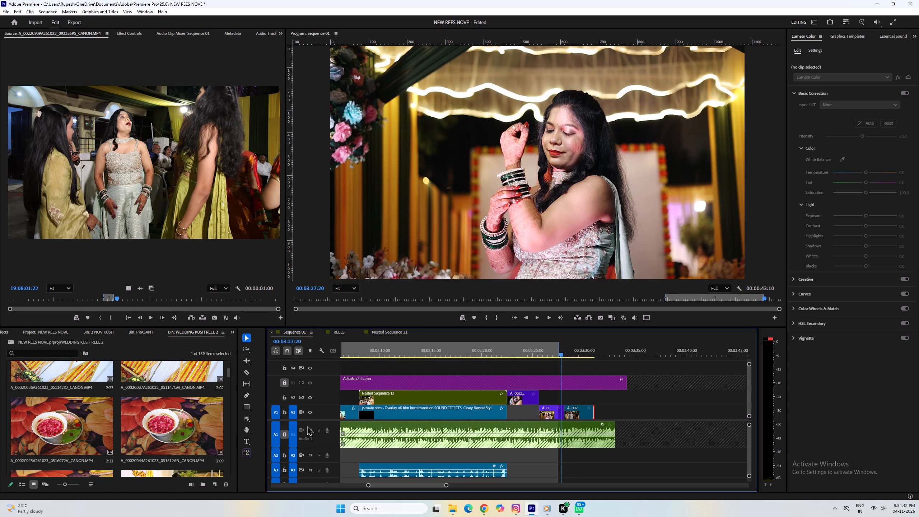
Unlock audio track A1 and delete the dance clip from the end of V1.
{"action": "left_click", "coordinate": [286, 434]}
{"action": "left_click", "coordinate": [581, 414]}
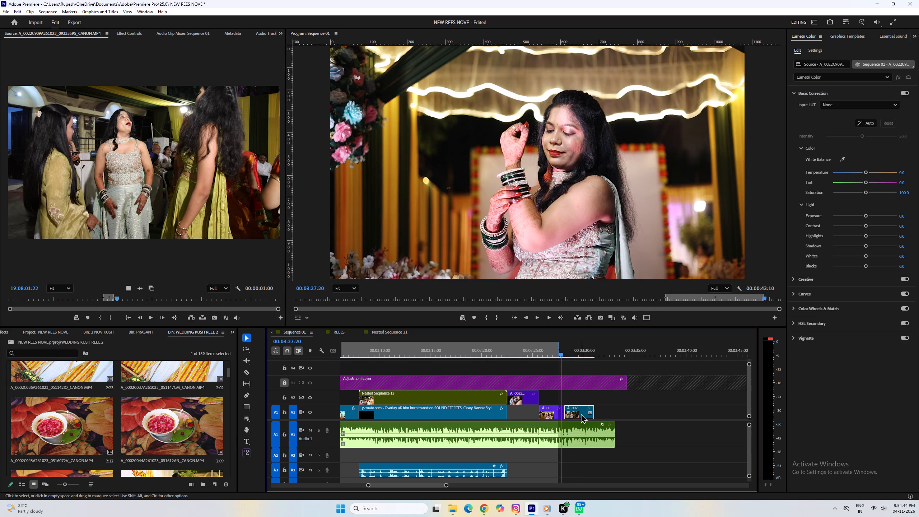
{"action": "key", "text": "Delete"}
Trim the music on A1 back to the end of the last bride clip and apply the default transition there.
{"action": "left_click_drag", "start_coordinate": [614, 426], "coordinate": [566, 425]}
{"action": "right_click", "coordinate": [566, 425]}
{"action": "left_click", "coordinate": [586, 472]}
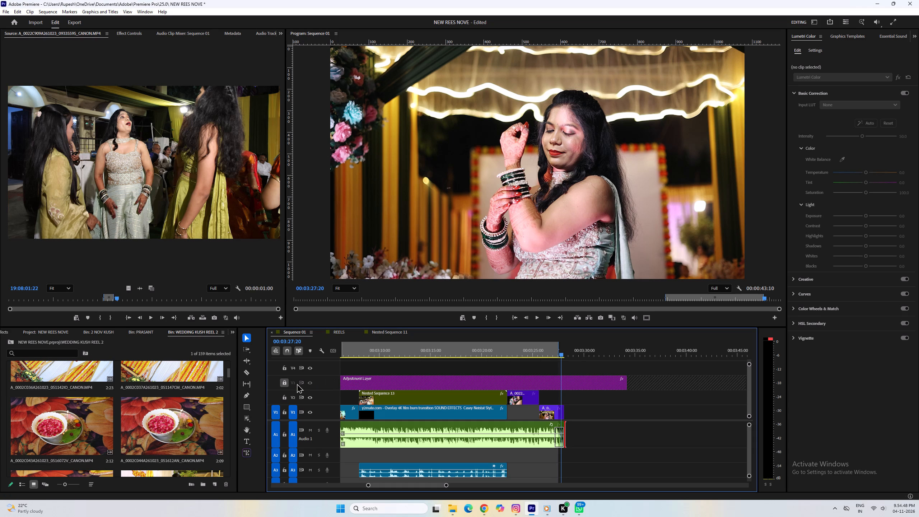
Unlock track V3 and shorten the adjustment layer to the end of the last bride clip.
{"action": "left_click", "coordinate": [283, 383]}
{"action": "left_click_drag", "start_coordinate": [626, 382], "coordinate": [597, 380]}
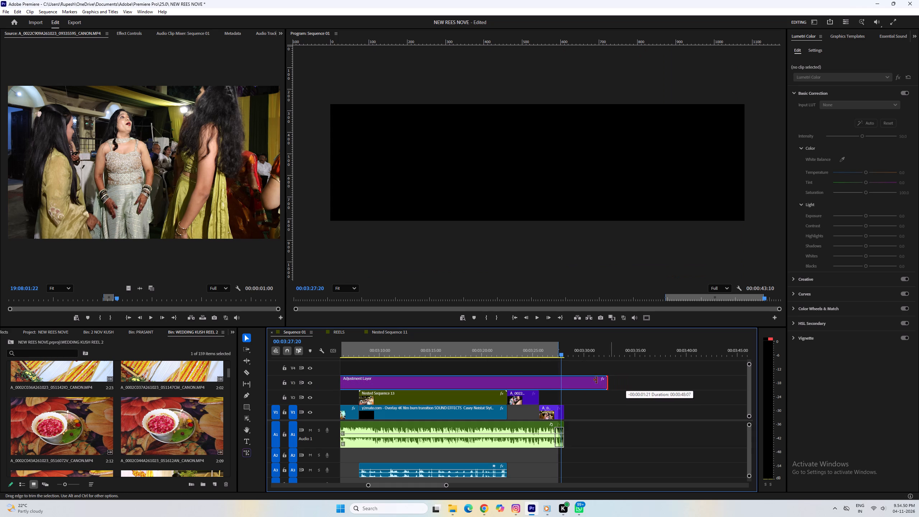
{"action": "left_click_drag", "start_coordinate": [597, 380], "coordinate": [564, 380]}
Apply the default transition to the end of the last bride clip on V1.
{"action": "right_click", "coordinate": [564, 406]}
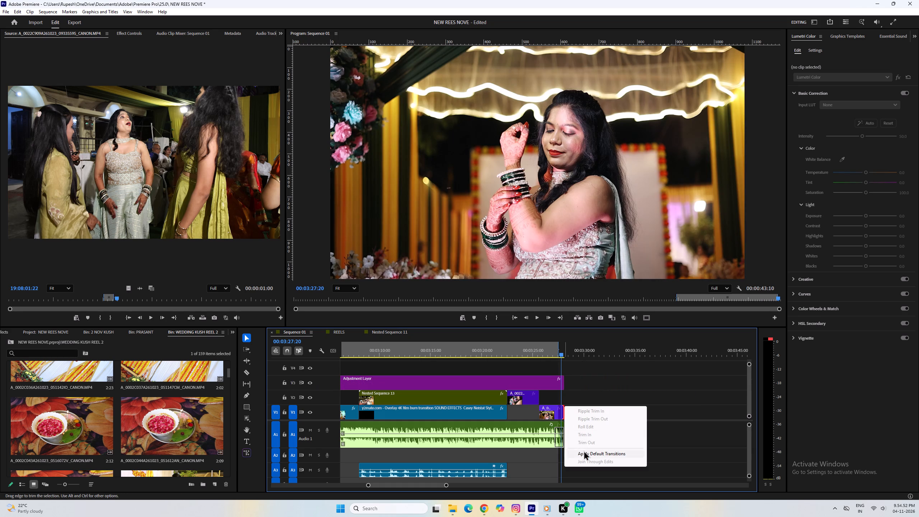
{"action": "left_click", "coordinate": [584, 451]}
Play the closing frames and mark the sequence's out point at 00:03:28:03.
{"action": "key", "text": "space"}
{"action": "left_click", "coordinate": [497, 320]}
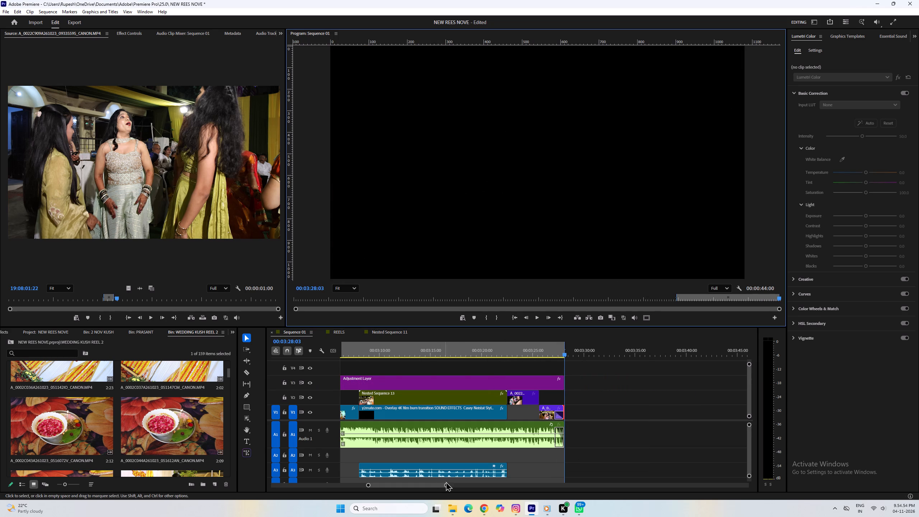
Play back the third reel's opening, from the haldi shots through The bride era title and the following family shots.
{"action": "left_click_drag", "start_coordinate": [447, 484], "coordinate": [547, 472]}
{"action": "left_click_drag", "start_coordinate": [443, 354], "coordinate": [434, 355]}
{"action": "key", "text": "space"}
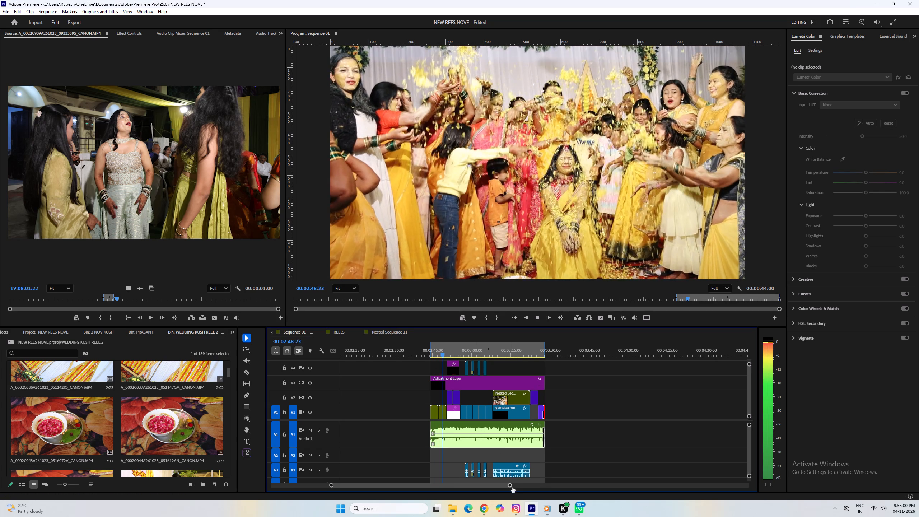
{"action": "left_click_drag", "start_coordinate": [509, 484], "coordinate": [407, 475]}
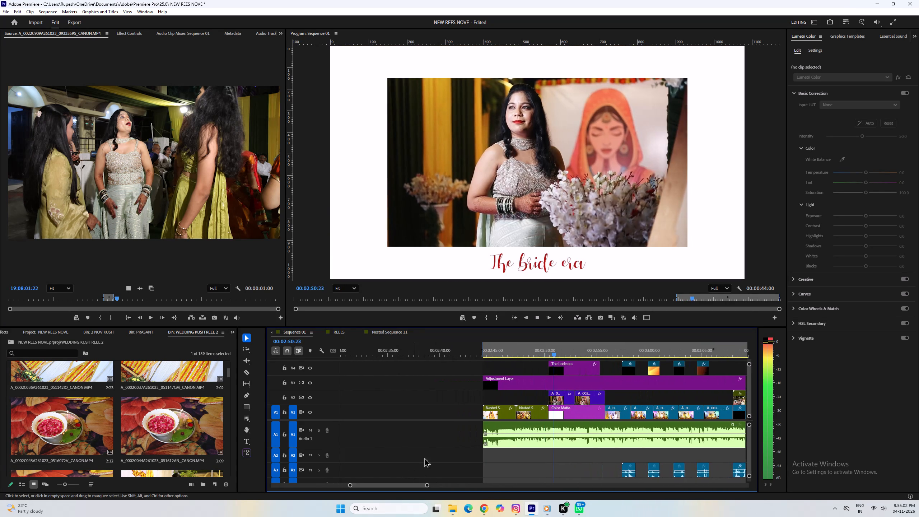
{"action": "scroll", "coordinate": [494, 434], "scroll_direction": "down", "scroll_amount": 3}
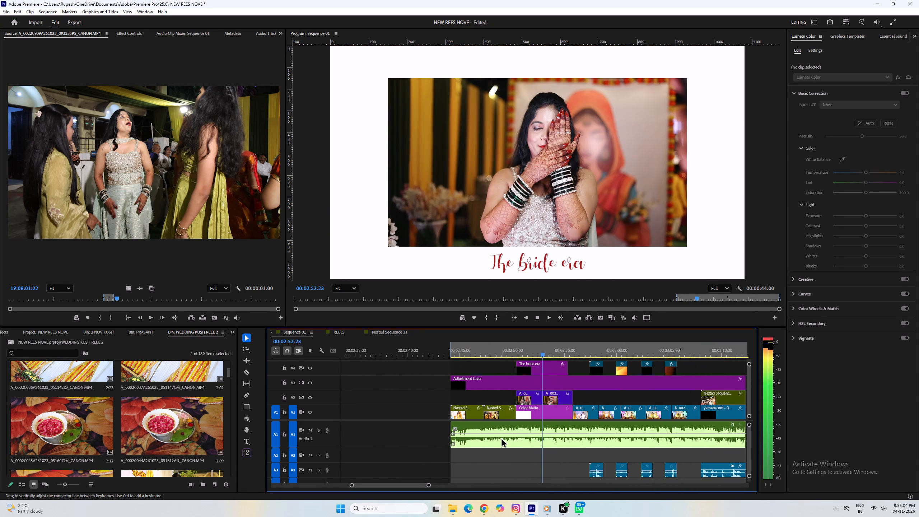
{"action": "left_click_drag", "start_coordinate": [426, 486], "coordinate": [451, 490]}
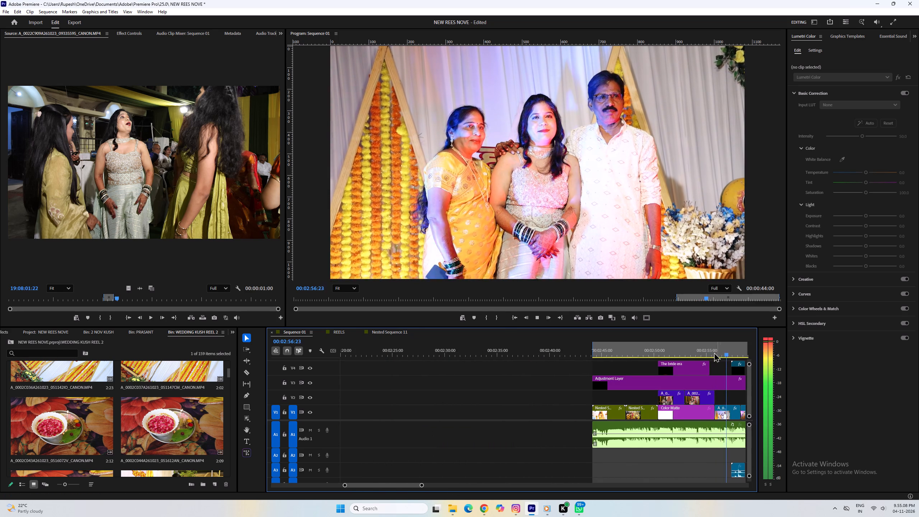
{"action": "left_click", "coordinate": [696, 346]}
{"action": "scroll", "coordinate": [541, 389], "scroll_direction": "down", "scroll_amount": 3}
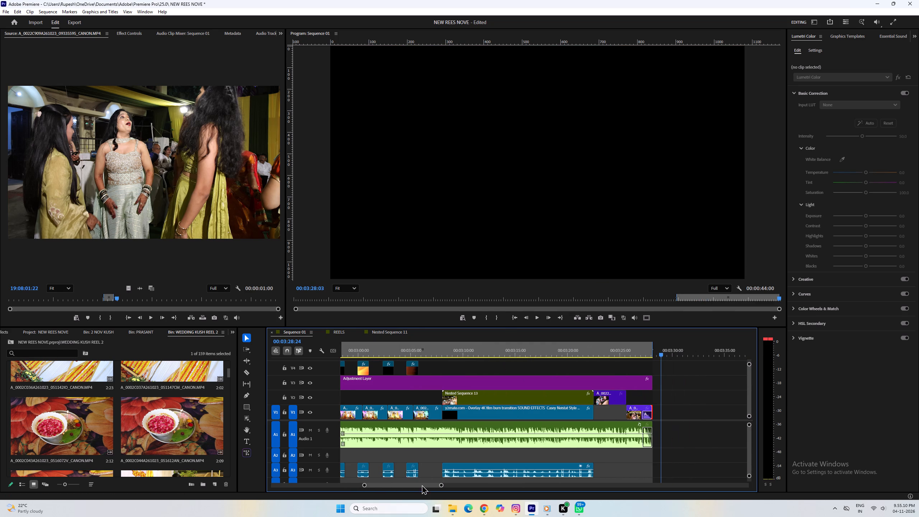
{"action": "left_click_drag", "start_coordinate": [441, 485], "coordinate": [774, 467]}
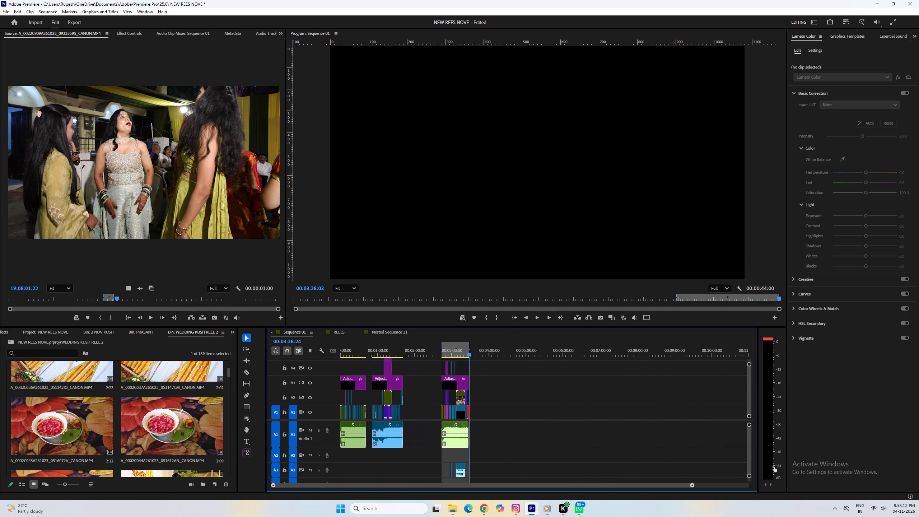
{"action": "left_click_drag", "start_coordinate": [774, 467], "coordinate": [498, 443]}
Close the Nested Sequence 11 timeline and return to Sequence 01.
{"action": "left_click", "coordinate": [380, 334]}
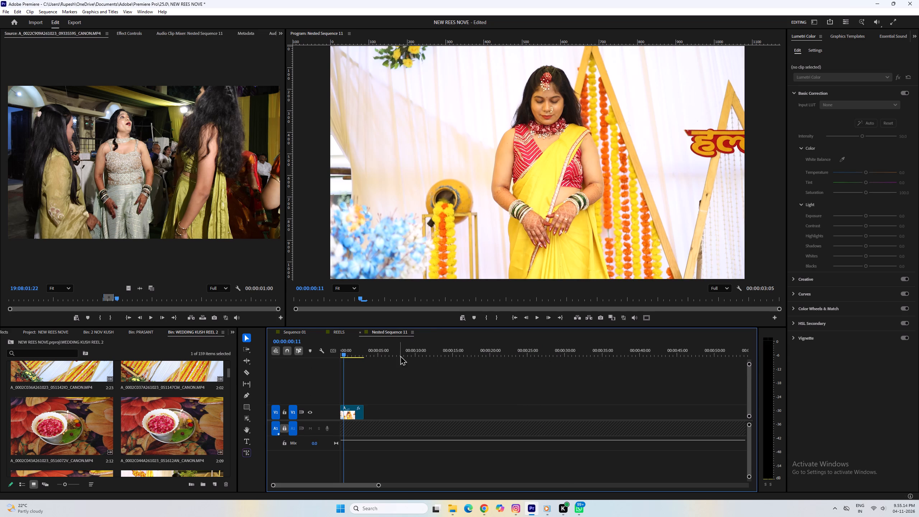
{"action": "left_click", "coordinate": [361, 334]}
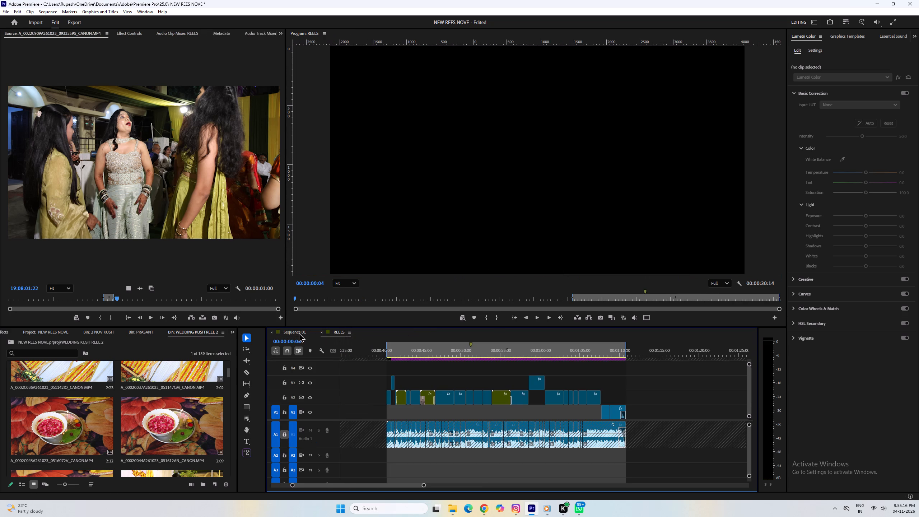
{"action": "left_click", "coordinate": [298, 332]}
Change the font of The bride era title on V4 to Autumn Flowers.
{"action": "left_click", "coordinate": [390, 350]}
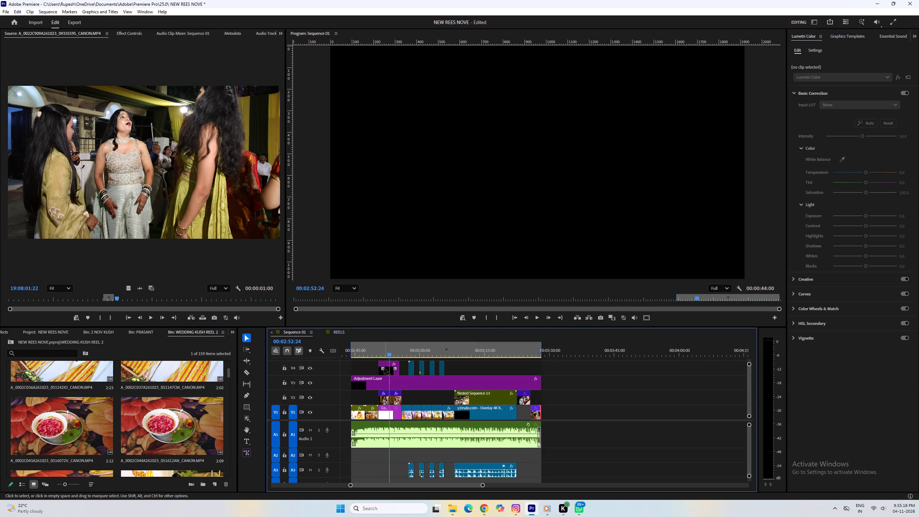
{"action": "left_click", "coordinate": [384, 368]}
{"action": "left_click", "coordinate": [391, 374]}
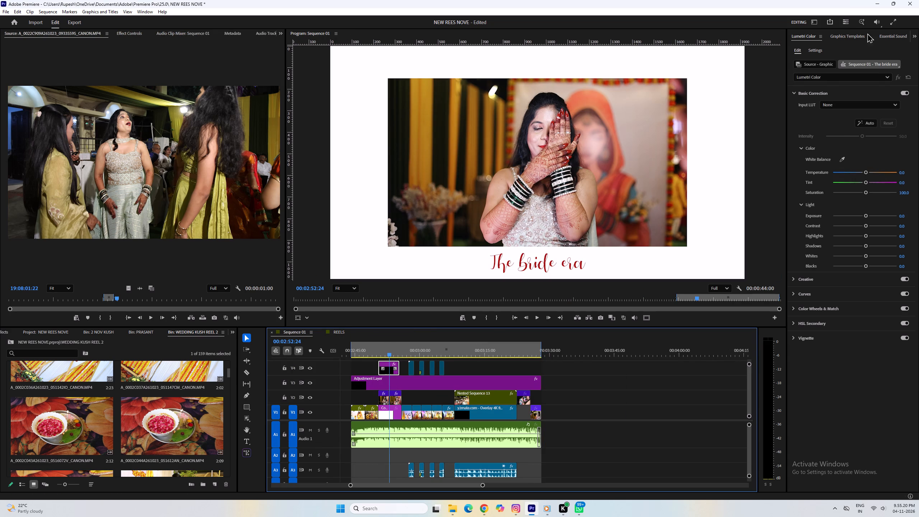
{"action": "left_click", "coordinate": [840, 32]}
{"action": "left_click", "coordinate": [886, 41]}
{"action": "left_click", "coordinate": [900, 37]}
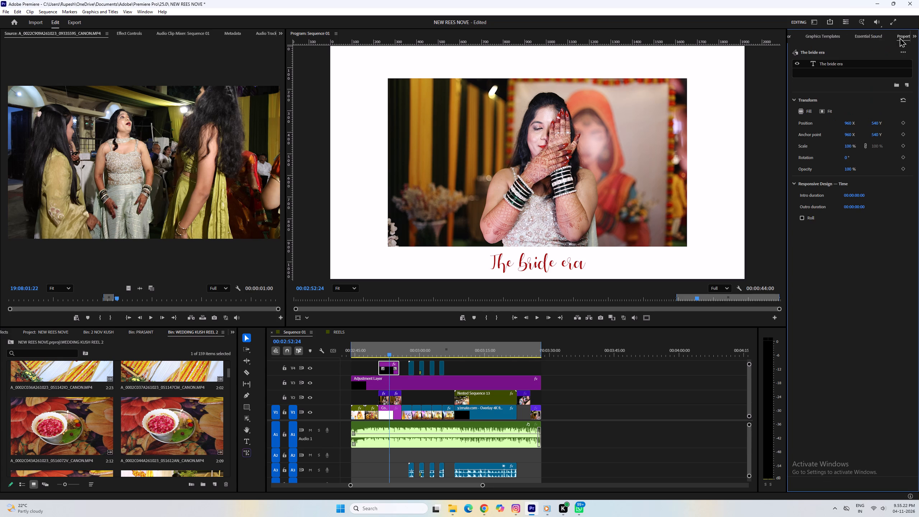
{"action": "double_click", "coordinate": [830, 64]}
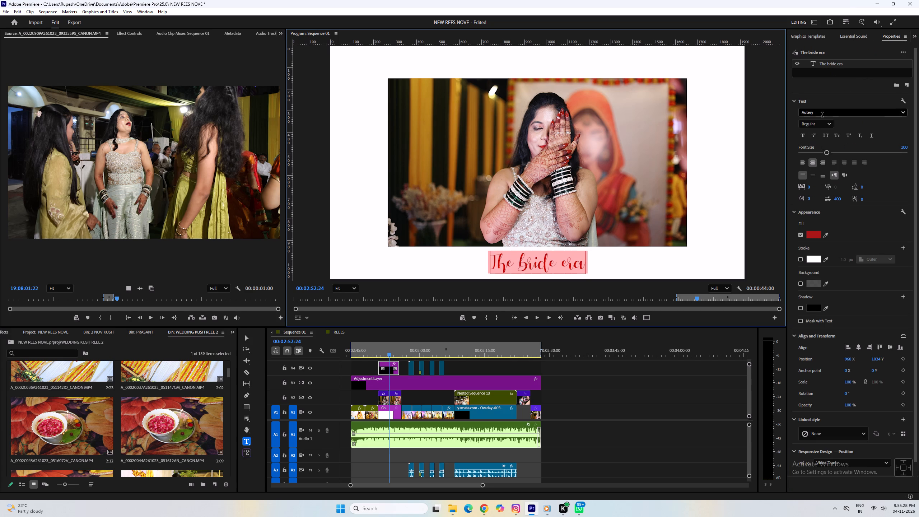
{"action": "scroll", "coordinate": [822, 113], "scroll_direction": "down", "scroll_amount": 2}
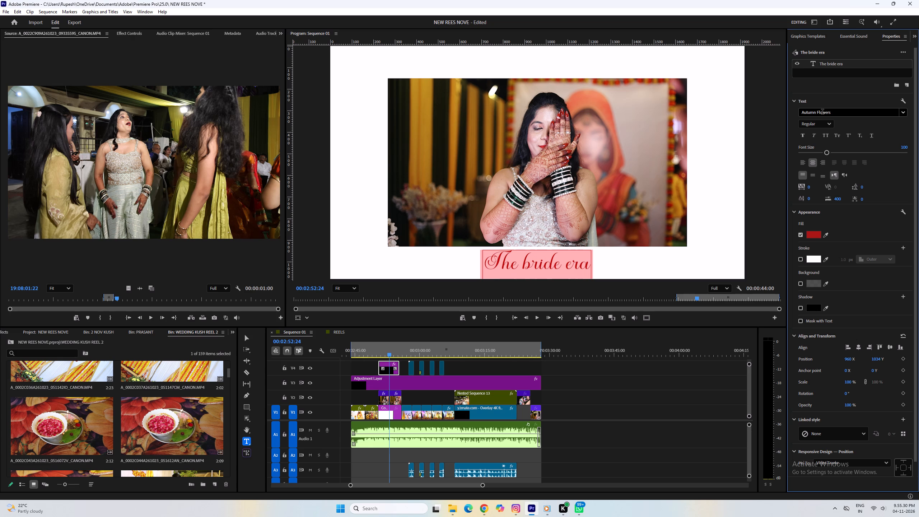
{"action": "scroll", "coordinate": [822, 112], "scroll_direction": "down", "scroll_amount": 1}
{"action": "scroll", "coordinate": [822, 112], "scroll_direction": "up", "scroll_amount": 1}
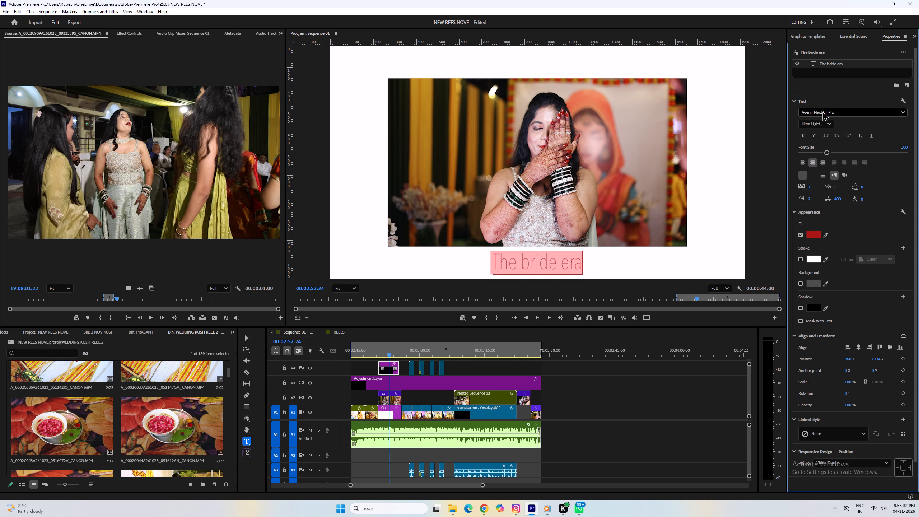
Reduce the font size of The bride era title to 84.
{"action": "left_click_drag", "start_coordinate": [824, 153], "coordinate": [818, 150]}
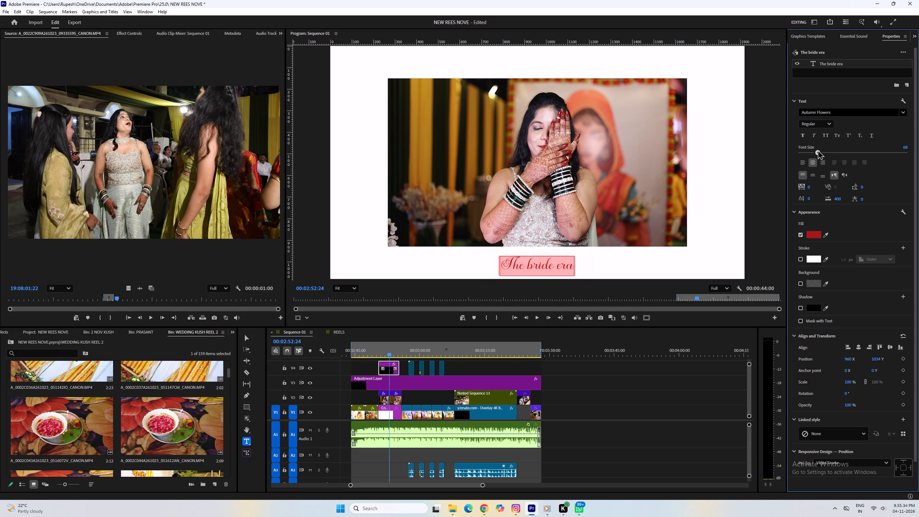
{"action": "left_click_drag", "start_coordinate": [818, 150], "coordinate": [820, 150]}
{"action": "left_click", "coordinate": [562, 398]}
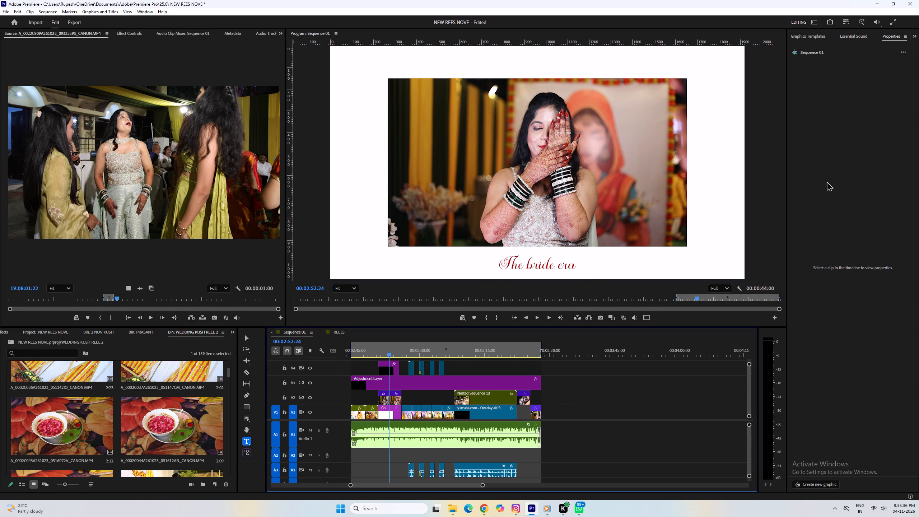
{"action": "triple_click", "coordinate": [530, 262]}
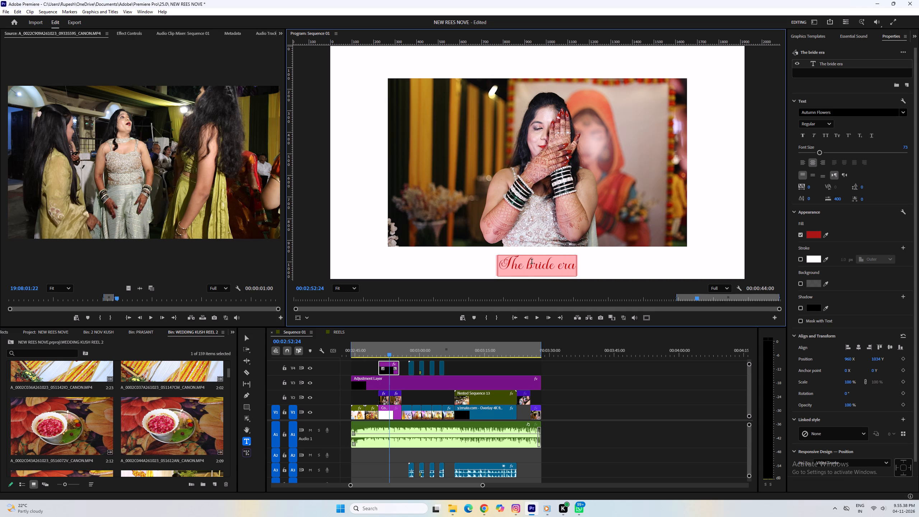
{"action": "left_click", "coordinate": [820, 154]}
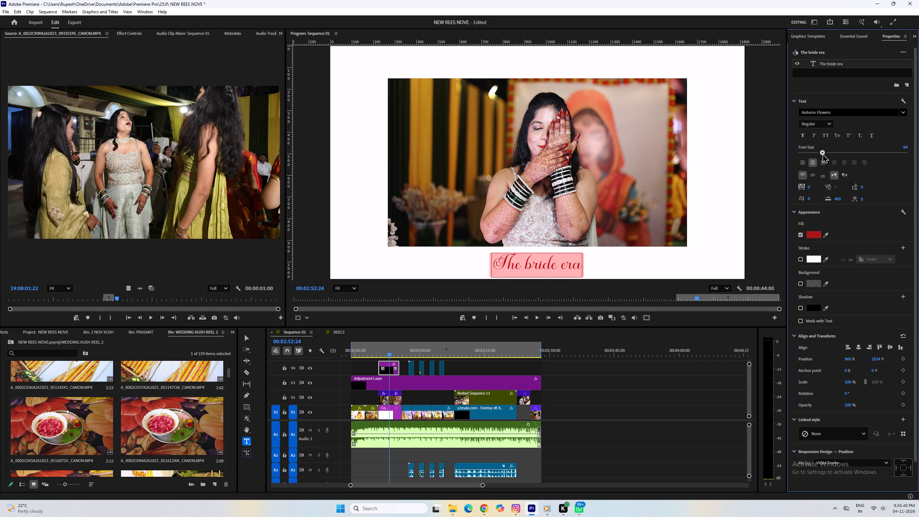
{"action": "left_click", "coordinate": [662, 383]}
Save the NEW REES NOVE project.
{"action": "key", "text": "ctrl+s"}
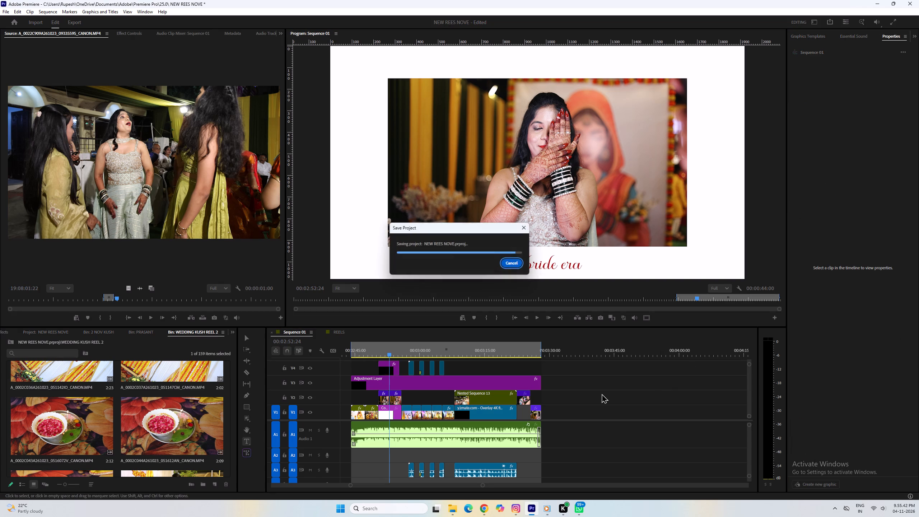
Export the marked range of Sequence 01 as an H.264 video named 6 on New Volume (D:).
{"action": "key", "text": "ctrl+m"}
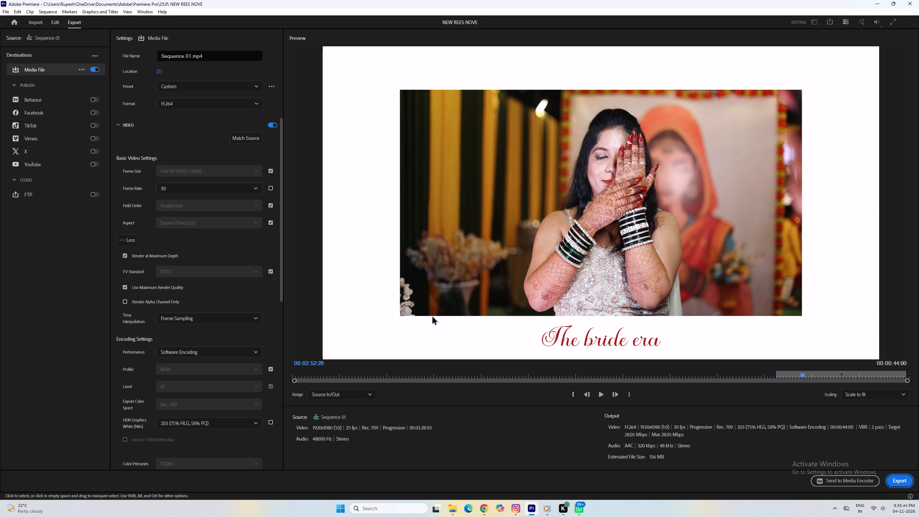
{"action": "left_click", "coordinate": [160, 70]}
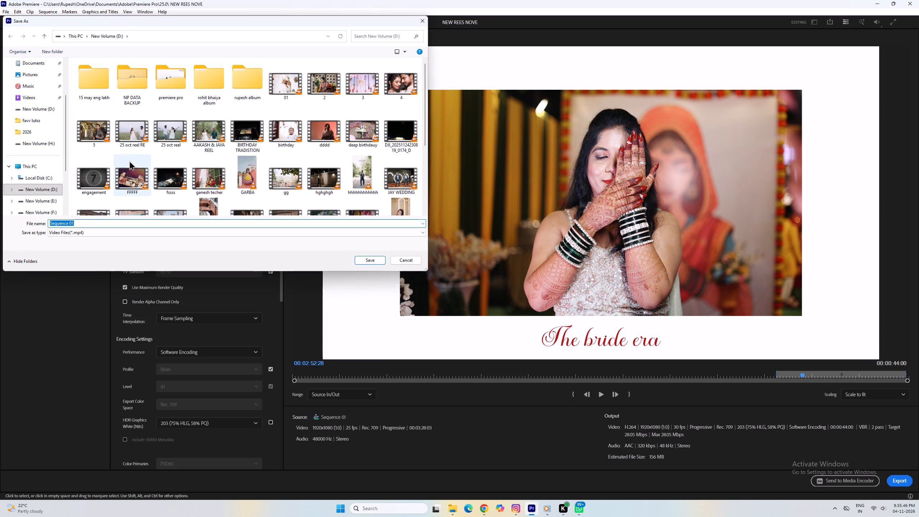
{"action": "scroll", "coordinate": [162, 166], "scroll_direction": "down", "scroll_amount": 4}
{"action": "scroll", "coordinate": [190, 170], "scroll_direction": "up", "scroll_amount": 2}
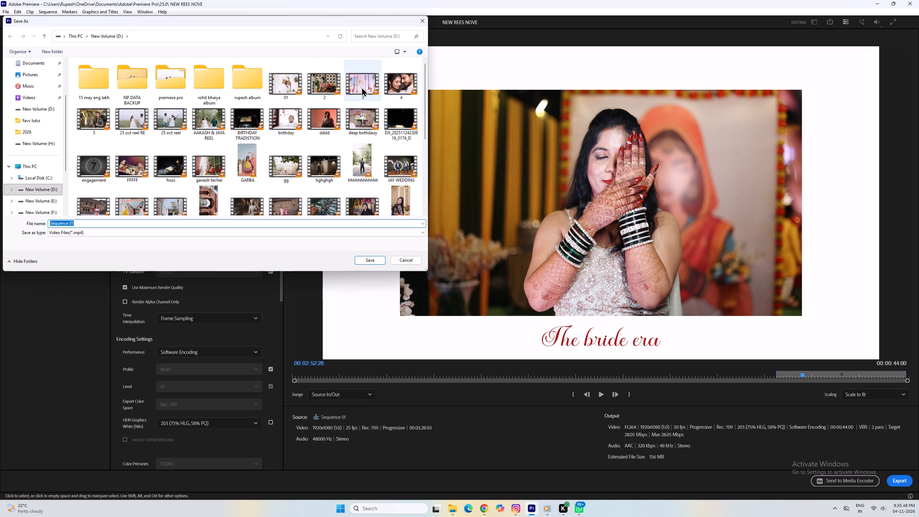
{"action": "left_click", "coordinate": [100, 126]}
{"action": "left_click", "coordinate": [76, 221]}
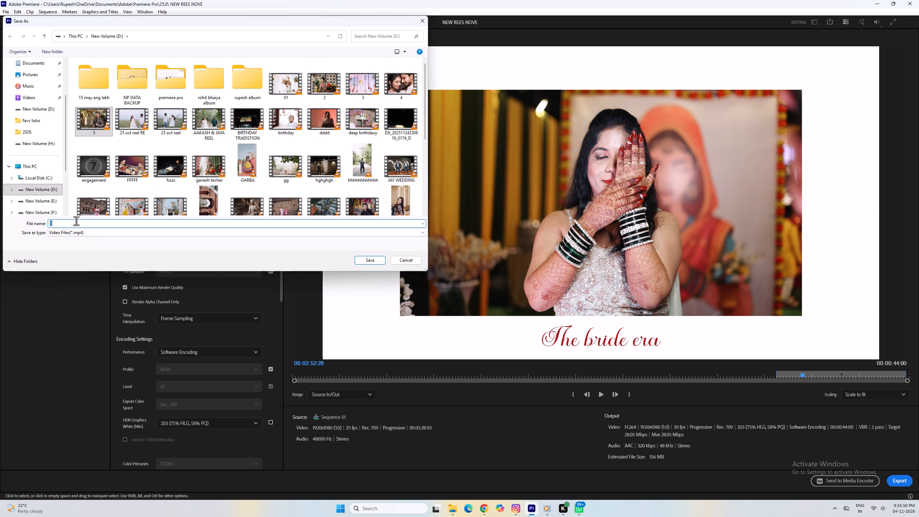
{"action": "key", "text": "BackSpace"}
{"action": "key", "text": "6"}
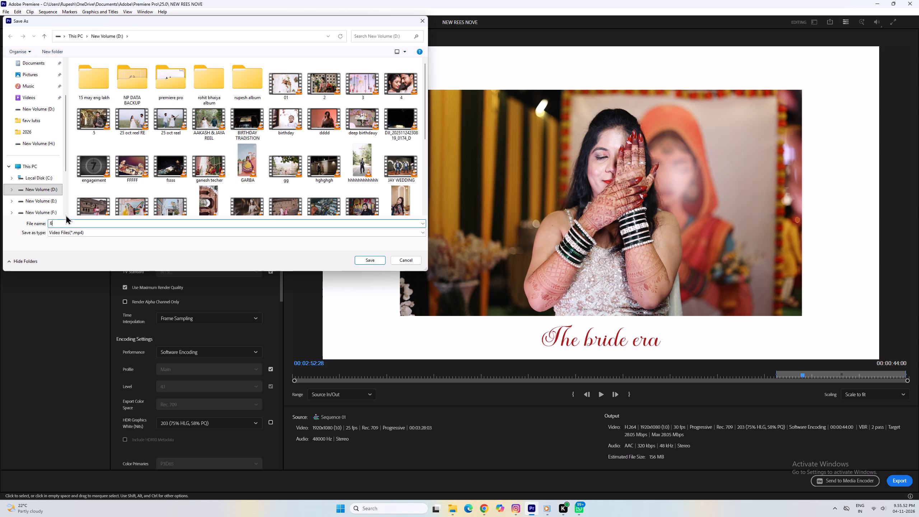
{"action": "left_click", "coordinate": [369, 261]}
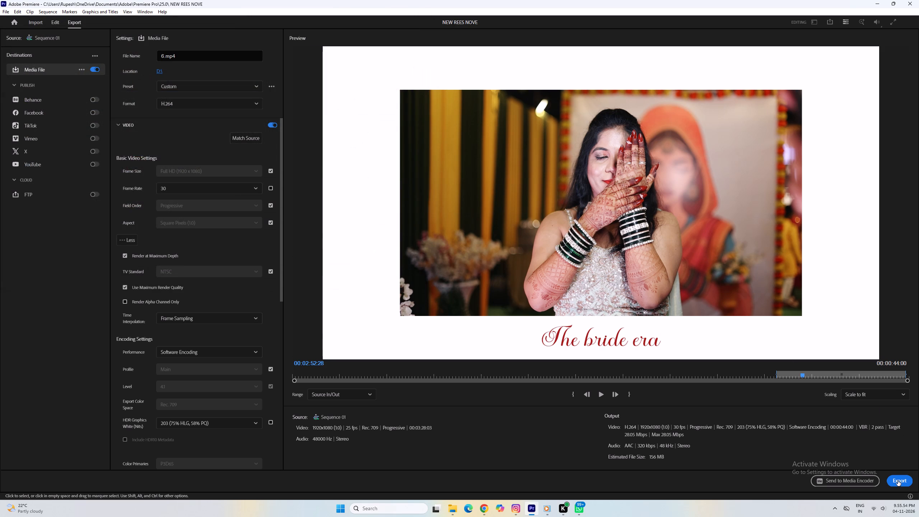
{"action": "left_click", "coordinate": [898, 482]}
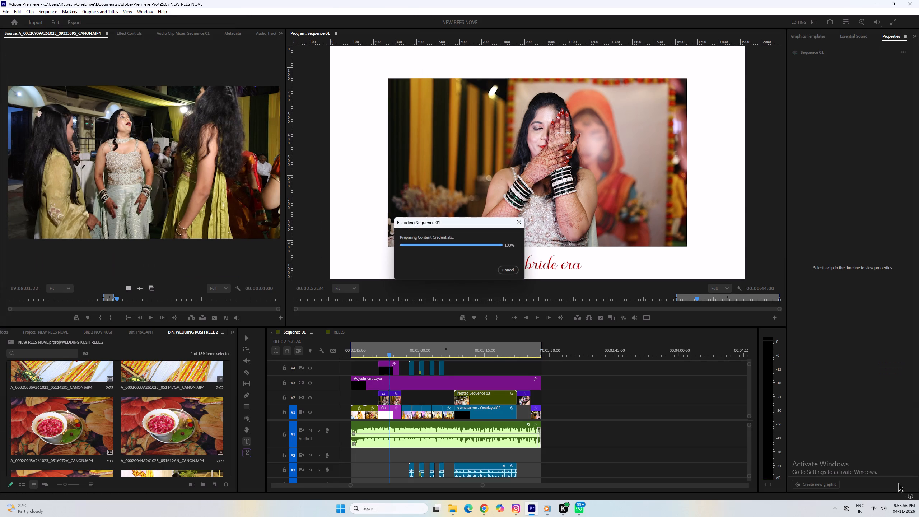
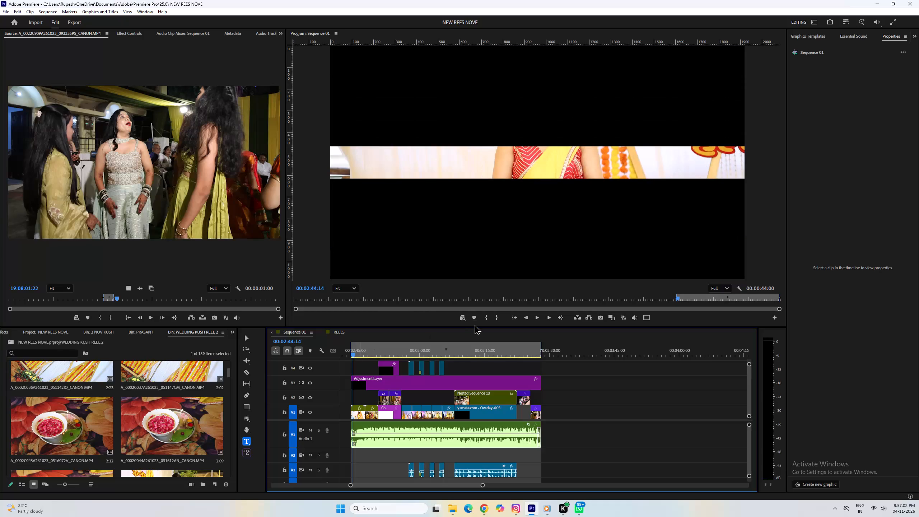
Play back the opening of the marked reel in Sequence 01 to review its shots and bride title.
{"action": "key", "text": "space"}
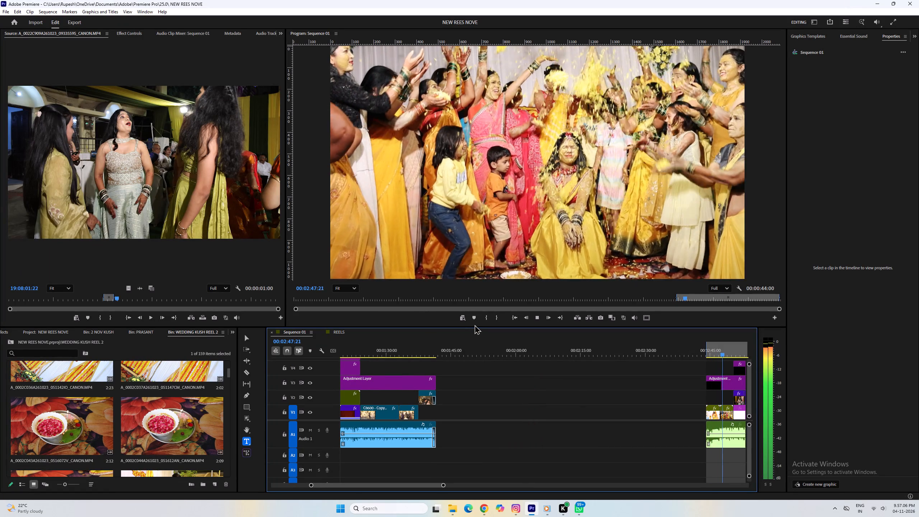
{"action": "scroll", "coordinate": [538, 395], "scroll_direction": "down", "scroll_amount": 2}
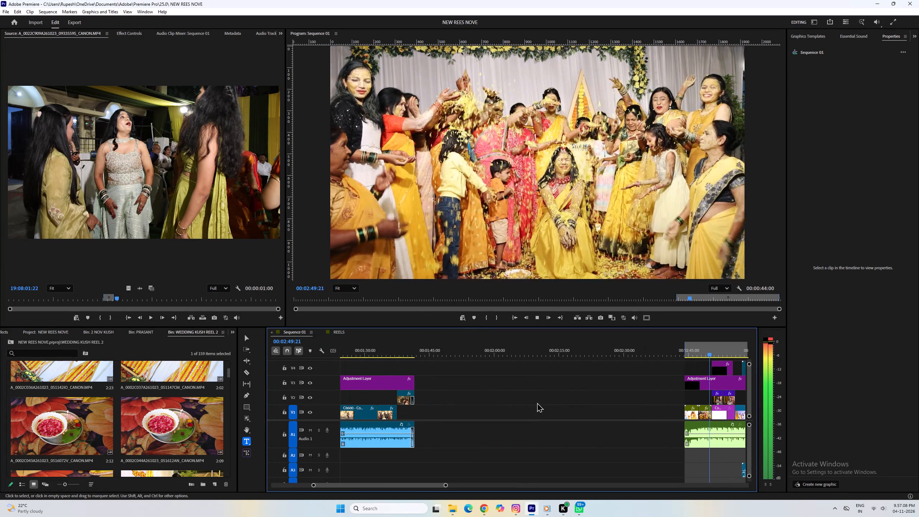
{"action": "scroll", "coordinate": [537, 402], "scroll_direction": "down", "scroll_amount": 3}
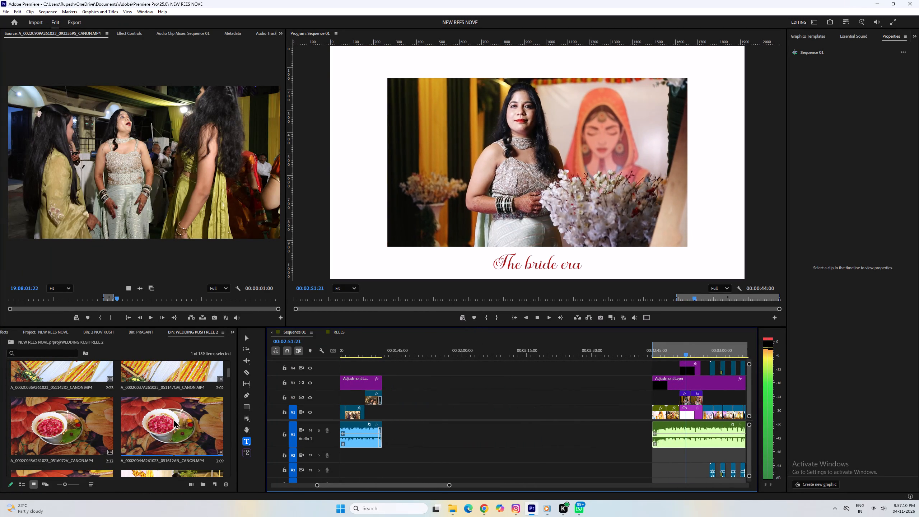
Look through the clip thumbnails in the WEDDING KUSH REEL 2 bin, from the haldi footage to the wedding couple shots.
{"action": "left_click", "coordinate": [173, 419]}
{"action": "key", "text": "grave"}
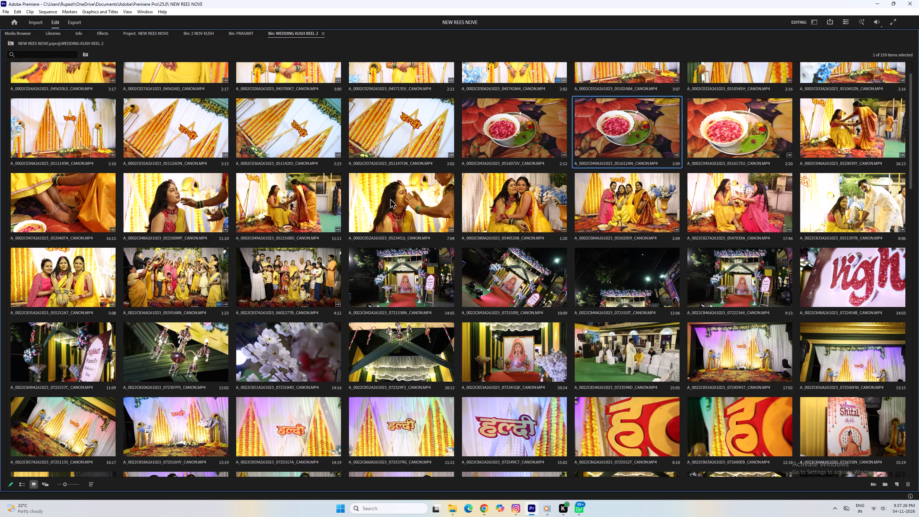
{"action": "scroll", "coordinate": [458, 200], "scroll_direction": "up", "scroll_amount": 2}
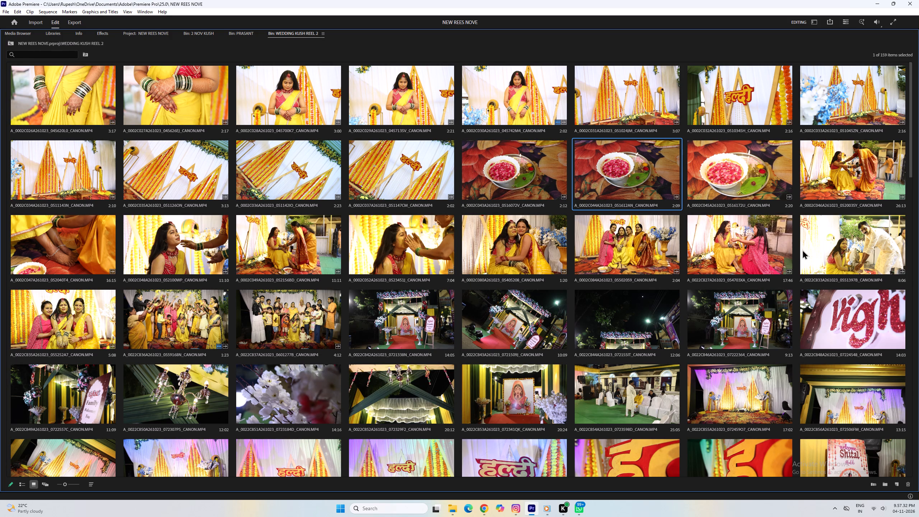
{"action": "scroll", "coordinate": [478, 375], "scroll_direction": "down", "scroll_amount": 4}
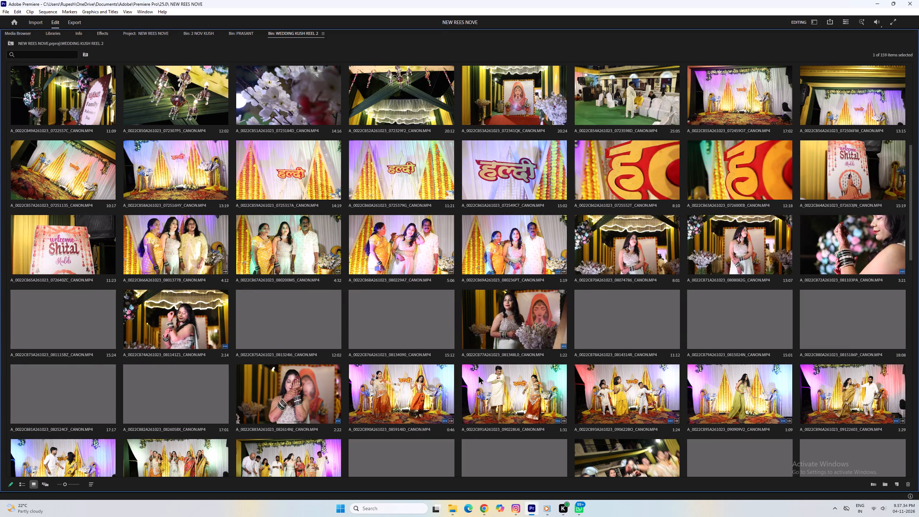
{"action": "scroll", "coordinate": [478, 375], "scroll_direction": "down", "scroll_amount": 7}
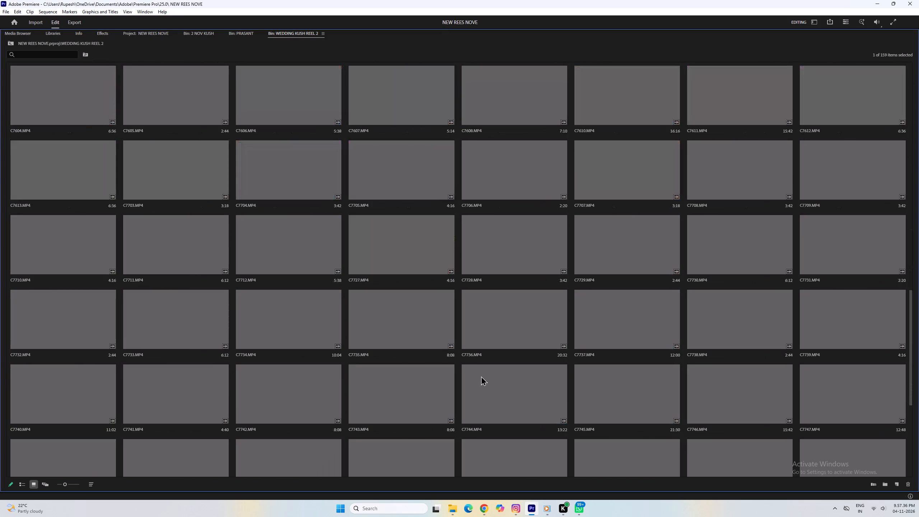
{"action": "scroll", "coordinate": [481, 376], "scroll_direction": "up", "scroll_amount": 1}
{"action": "key", "text": "grave"}
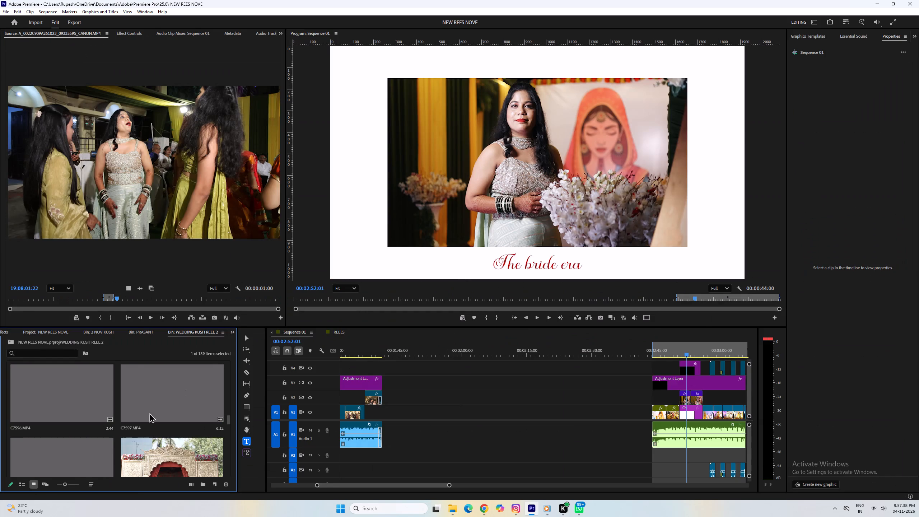
{"action": "key", "text": "grave"}
{"action": "scroll", "coordinate": [371, 333], "scroll_direction": "down", "scroll_amount": 6}
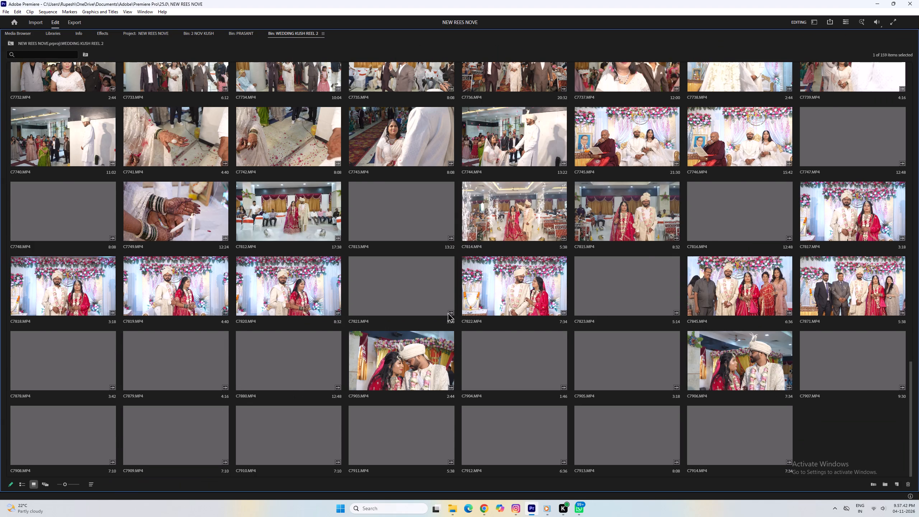
{"action": "scroll", "coordinate": [448, 312], "scroll_direction": "up", "scroll_amount": 6}
{"action": "scroll", "coordinate": [454, 313], "scroll_direction": "down", "scroll_amount": 11}
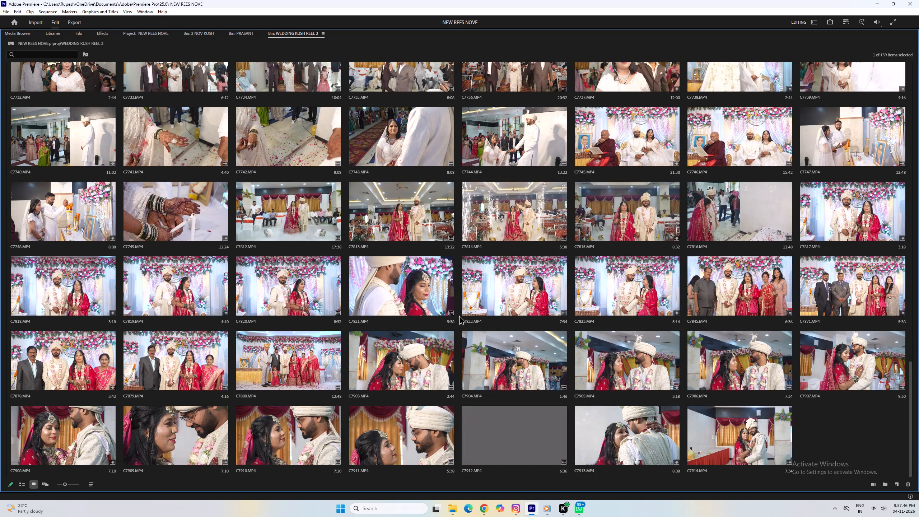
{"action": "scroll", "coordinate": [459, 315], "scroll_direction": "down", "scroll_amount": 4}
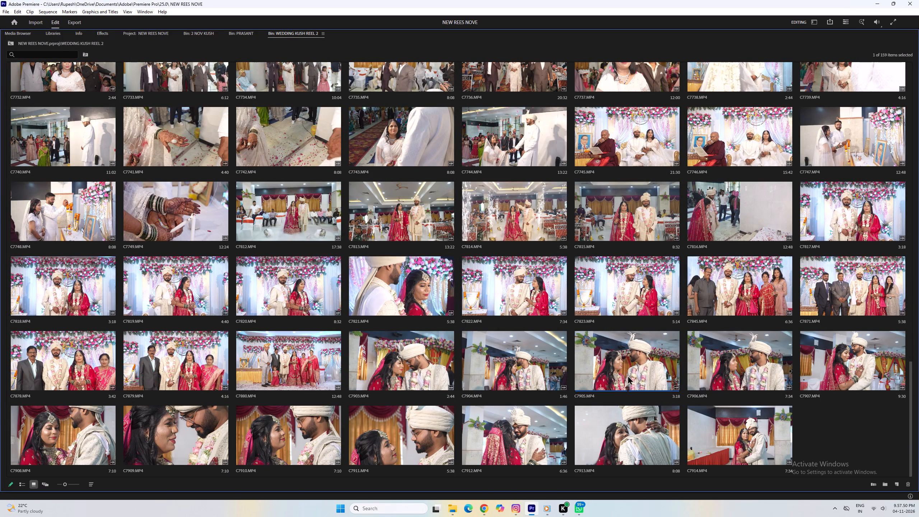
{"action": "key", "text": "grave"}
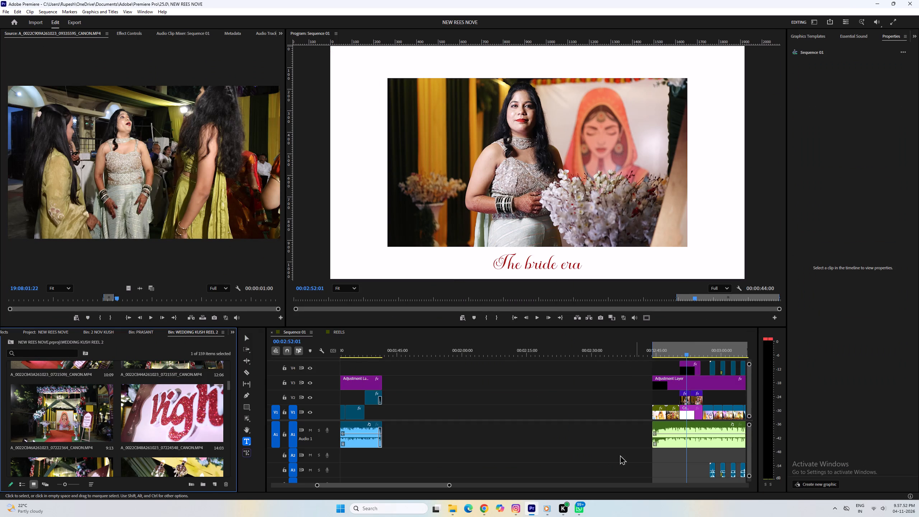